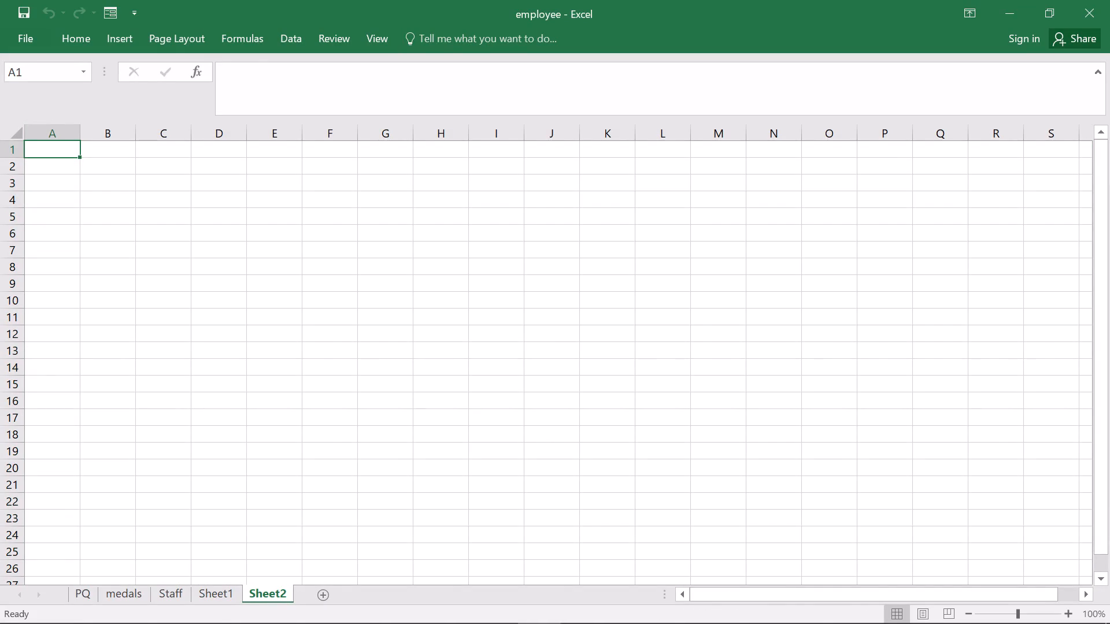
Enter the title "Lowest, highest and top 5 salary values" in cell B1 of Sheet2.
left_click(95, 151)
key("l")
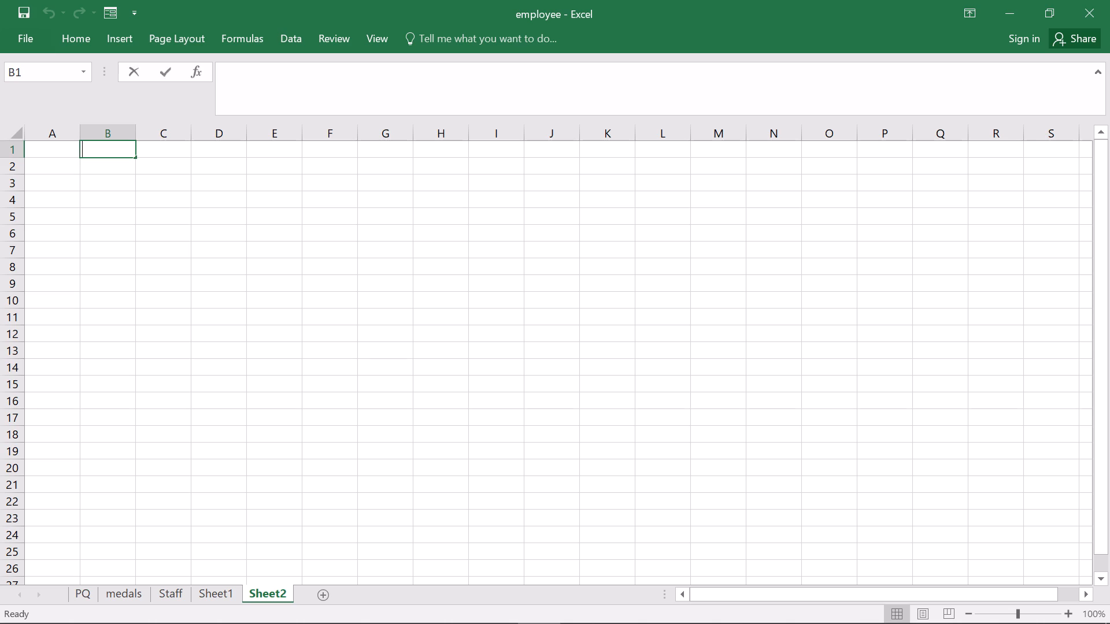
type("owest")
key("space")
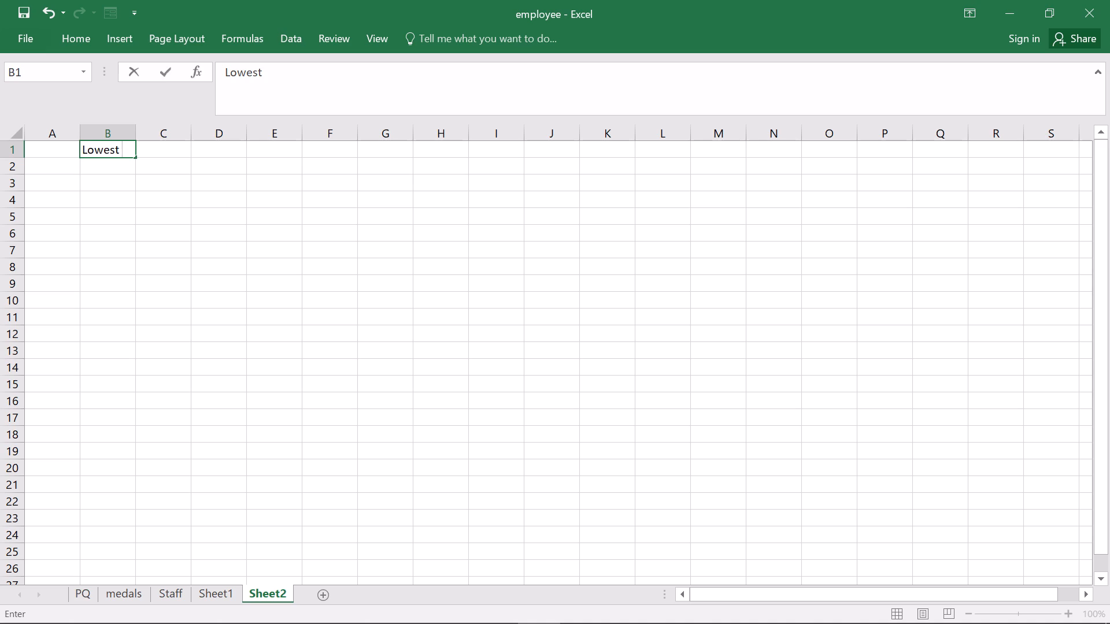
key("BackSpace")
type(",")
key("space")
type("hi")
type("ghest")
key("space")
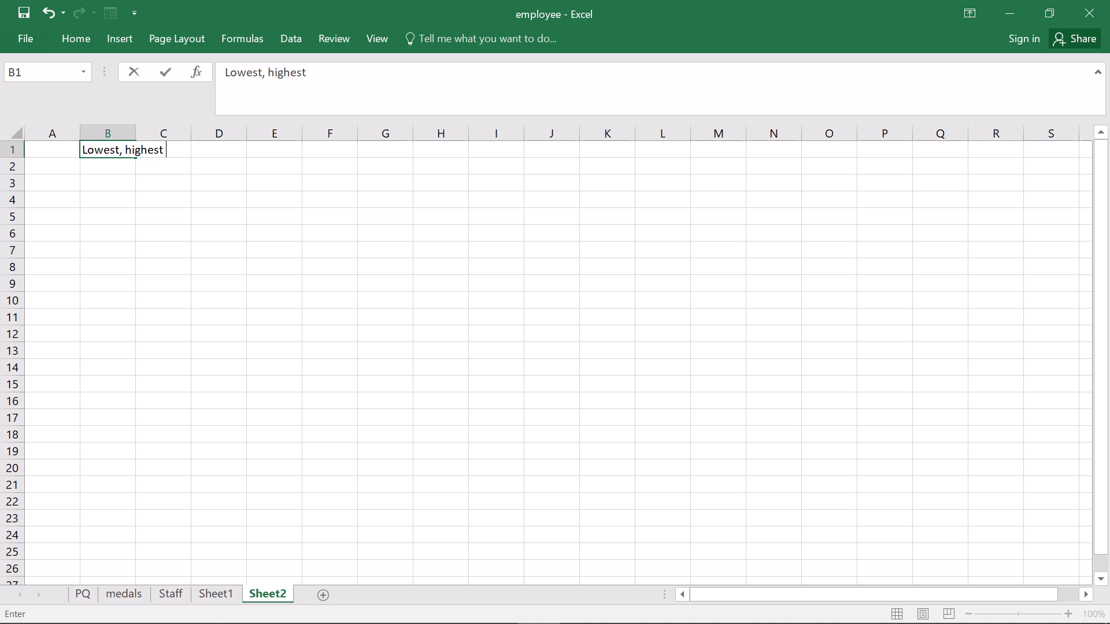
type("and")
key("space")
type("top")
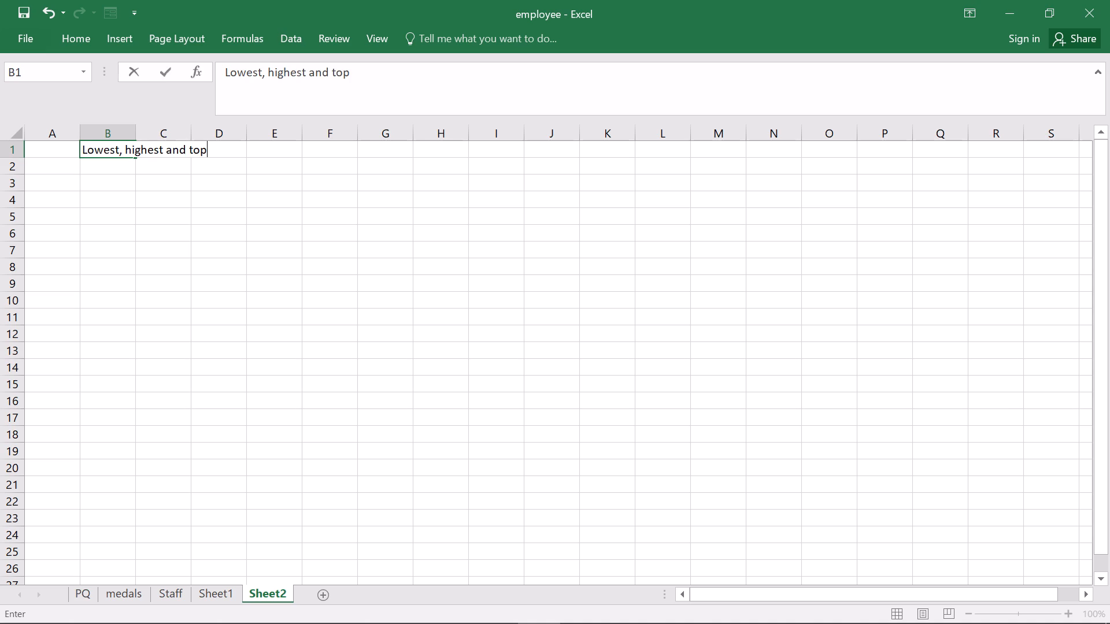
key("space")
type("5")
key("space")
type("salary")
key("space")
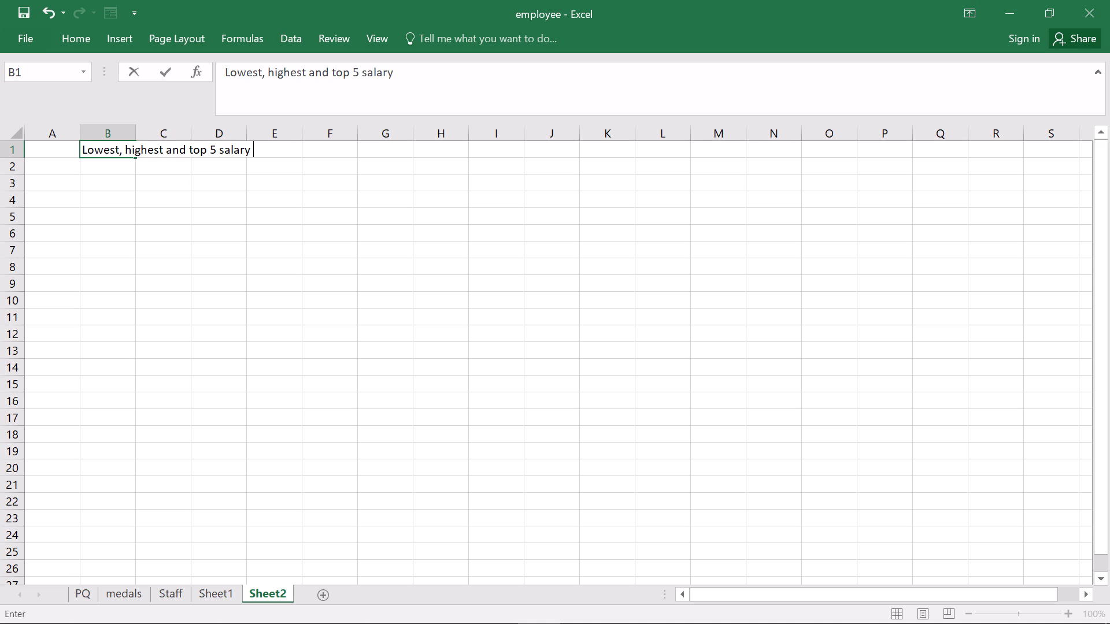
type("valu")
type("es")
Merge and center the title across cells B1 to E1.
left_click_drag(76, 150, 114, 150)
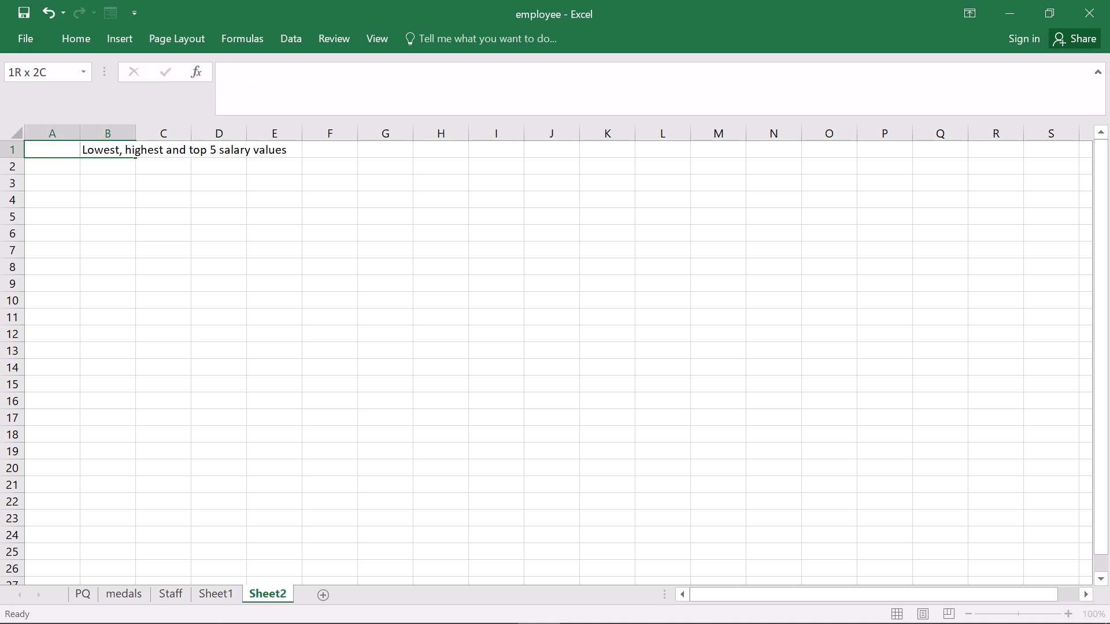
left_click_drag(114, 150, 143, 151)
left_click(183, 195)
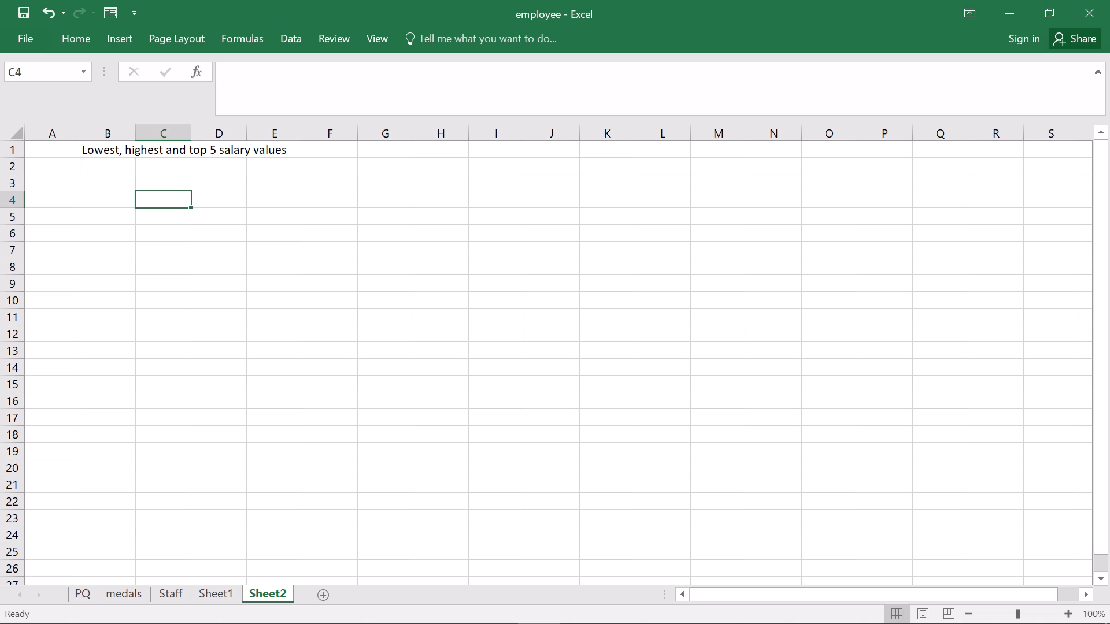
left_click_drag(89, 148, 265, 151)
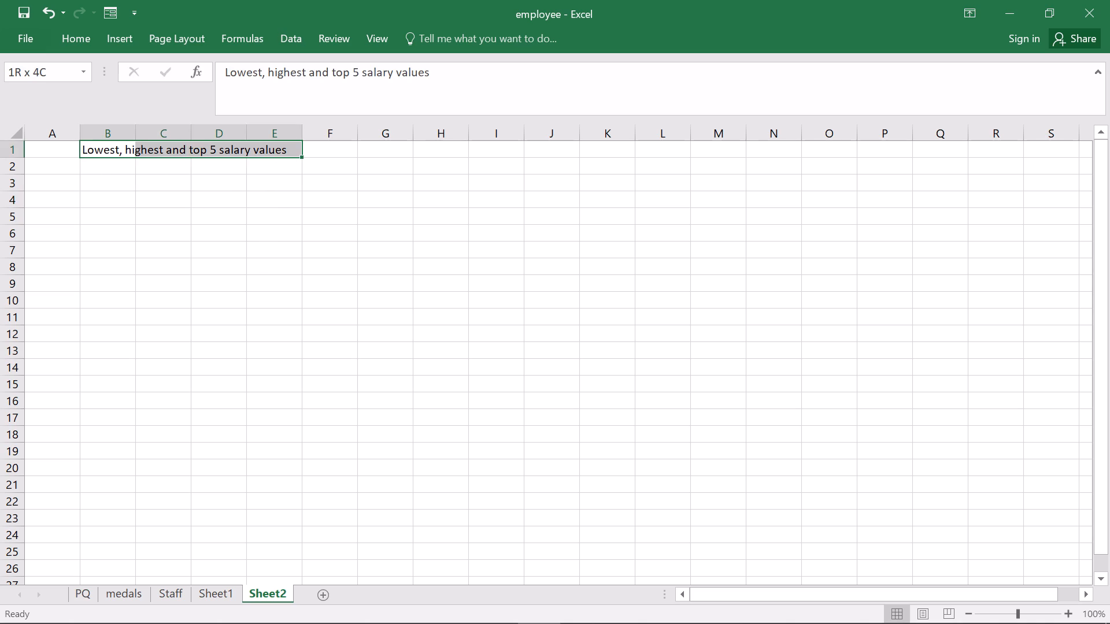
left_click_drag(265, 151, 267, 151)
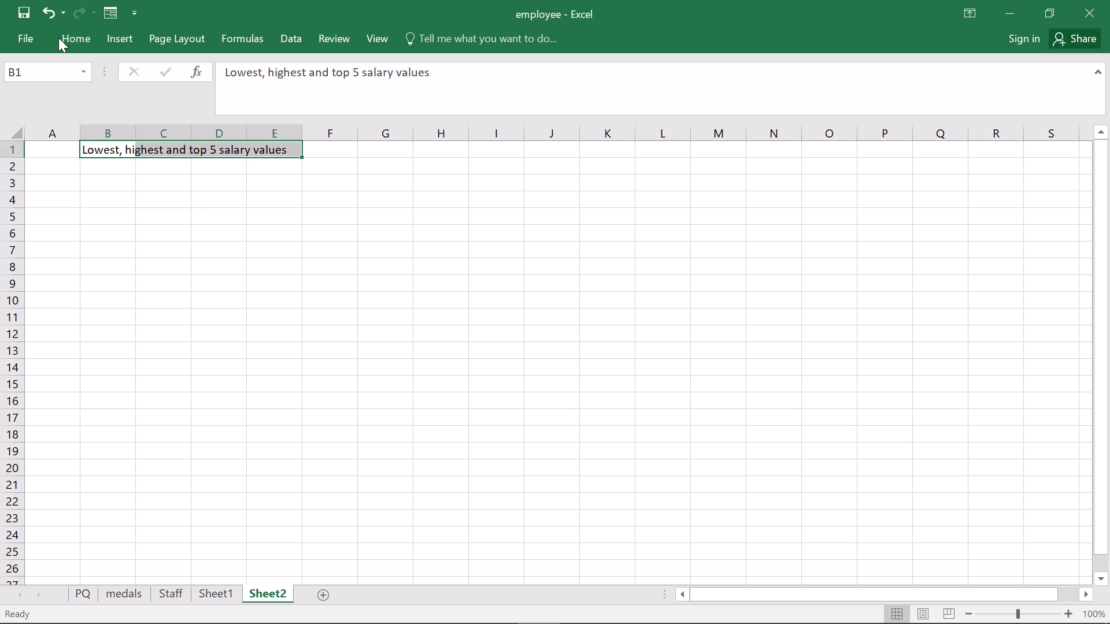
left_click(61, 38)
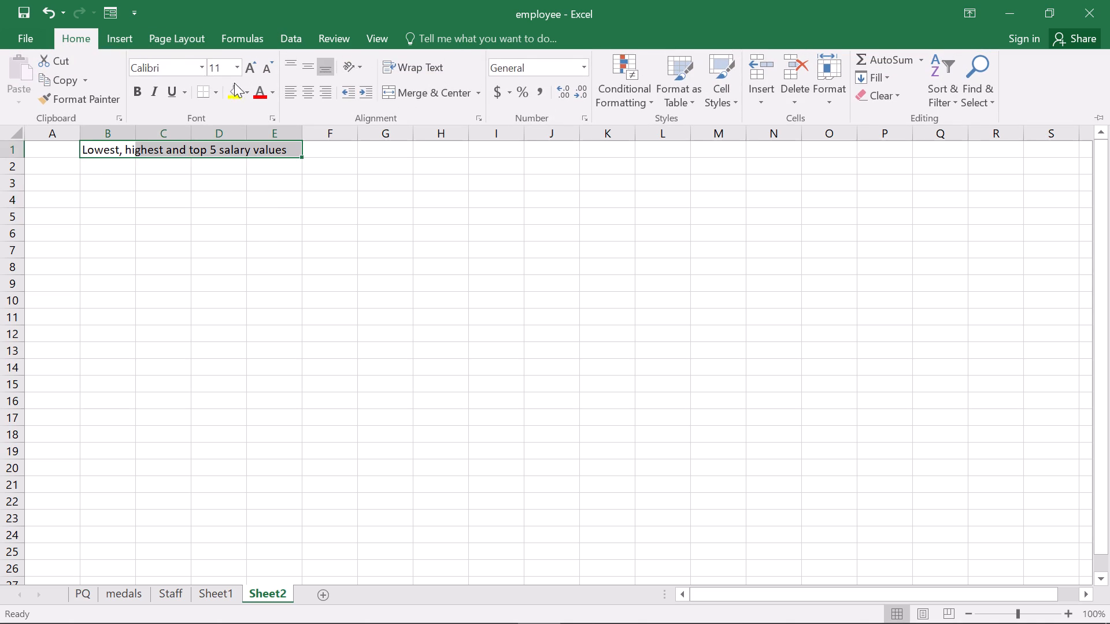
left_click(416, 87)
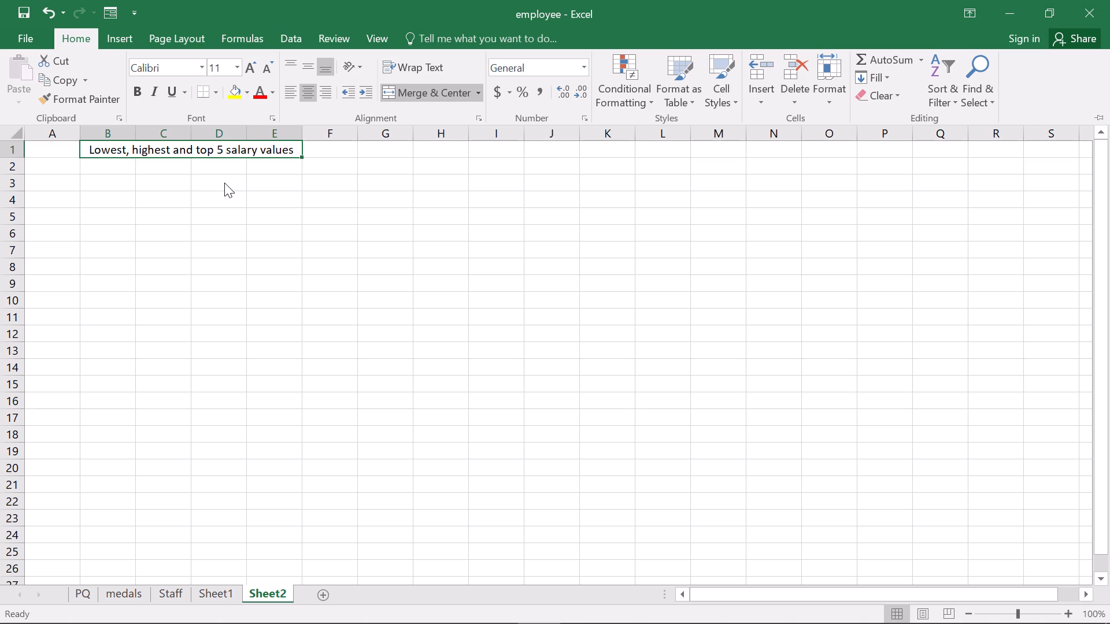
left_click(163, 198)
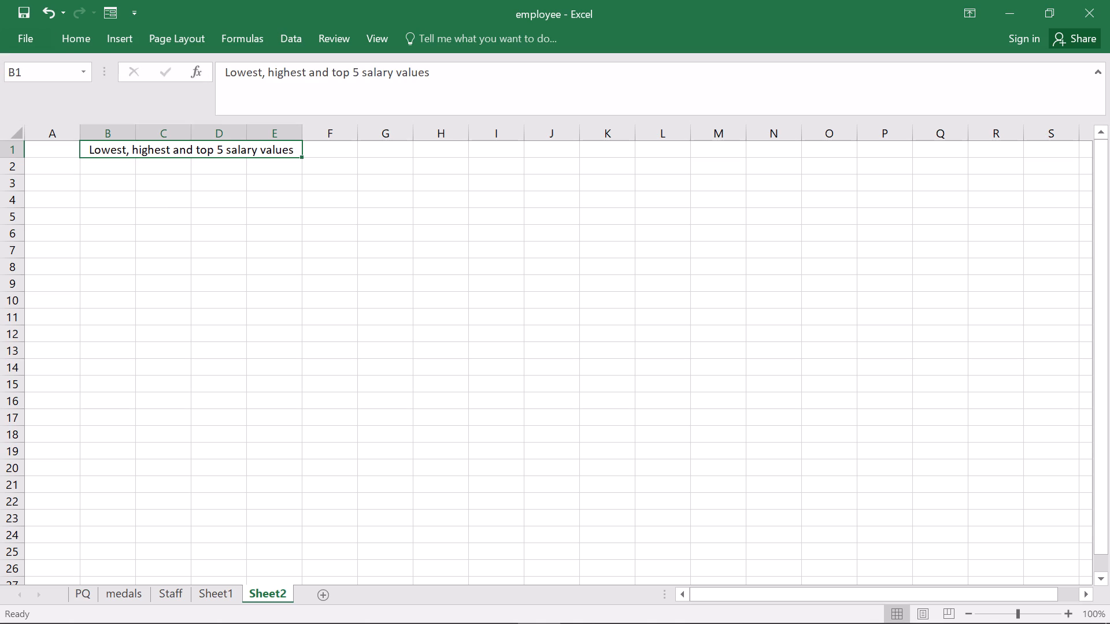
Enter the column headings "Allemps", "male" and "females" in cells C3, D3 and E3.
left_click(163, 185)
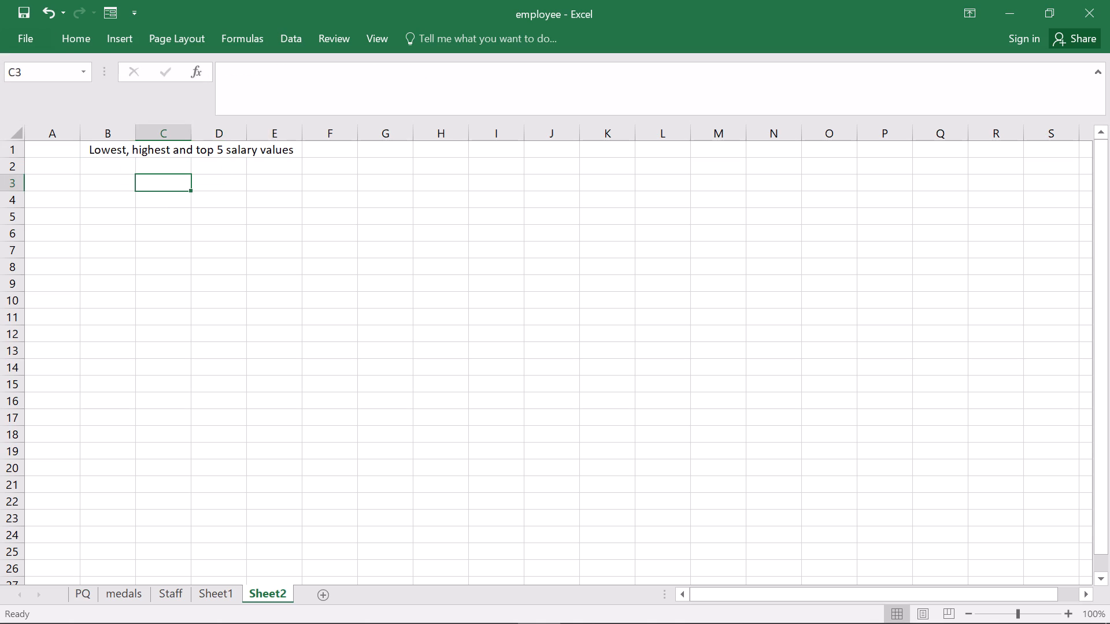
key("a")
type("ll")
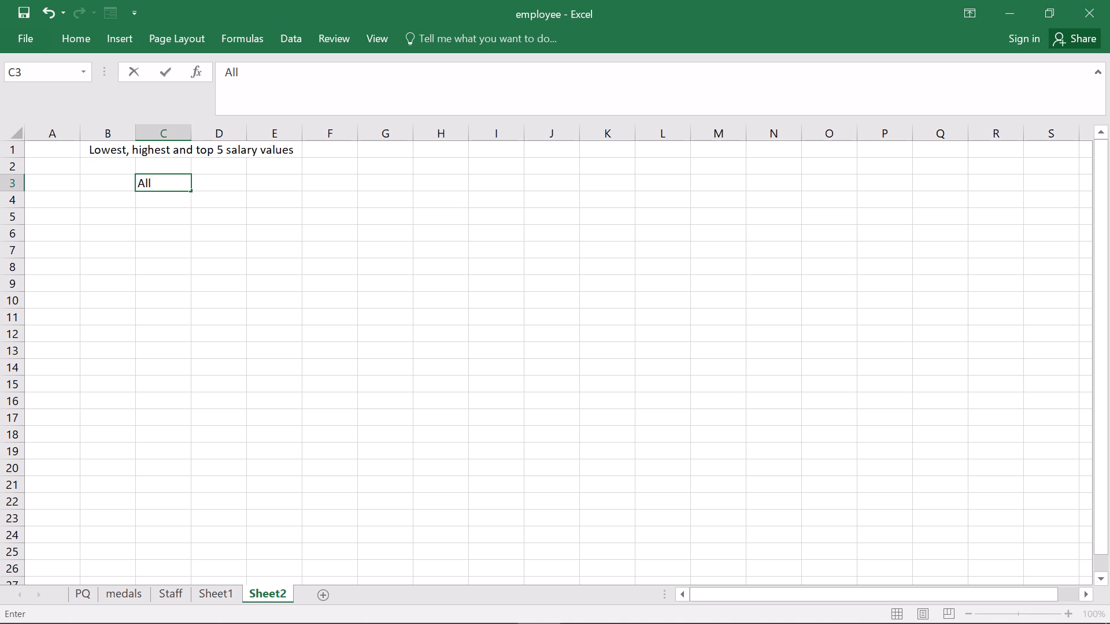
type("emps")
left_click(218, 180)
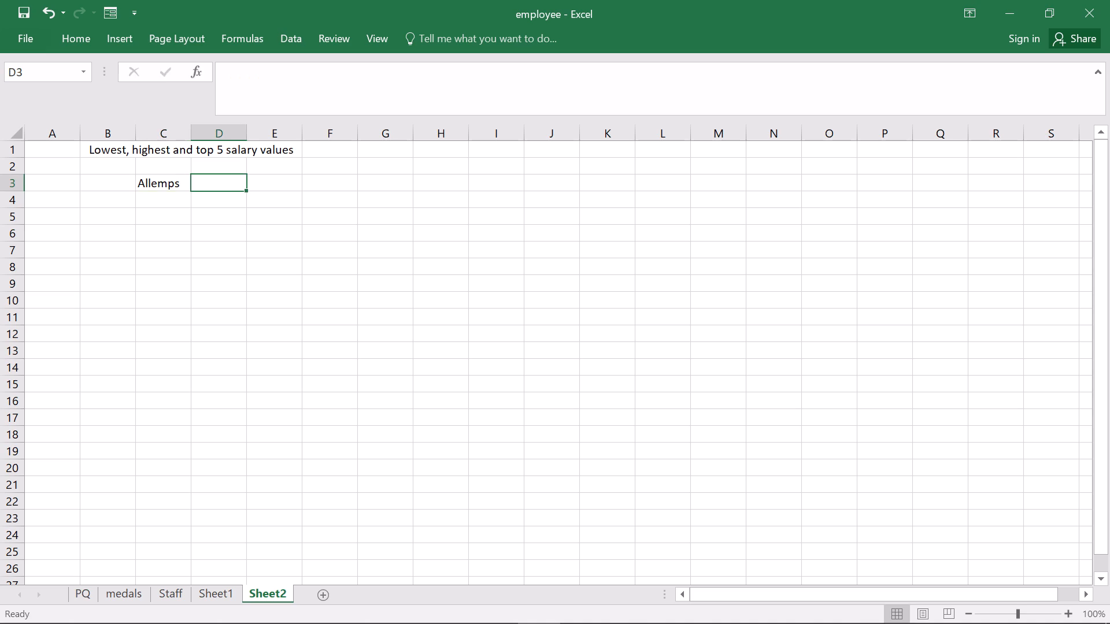
type("male")
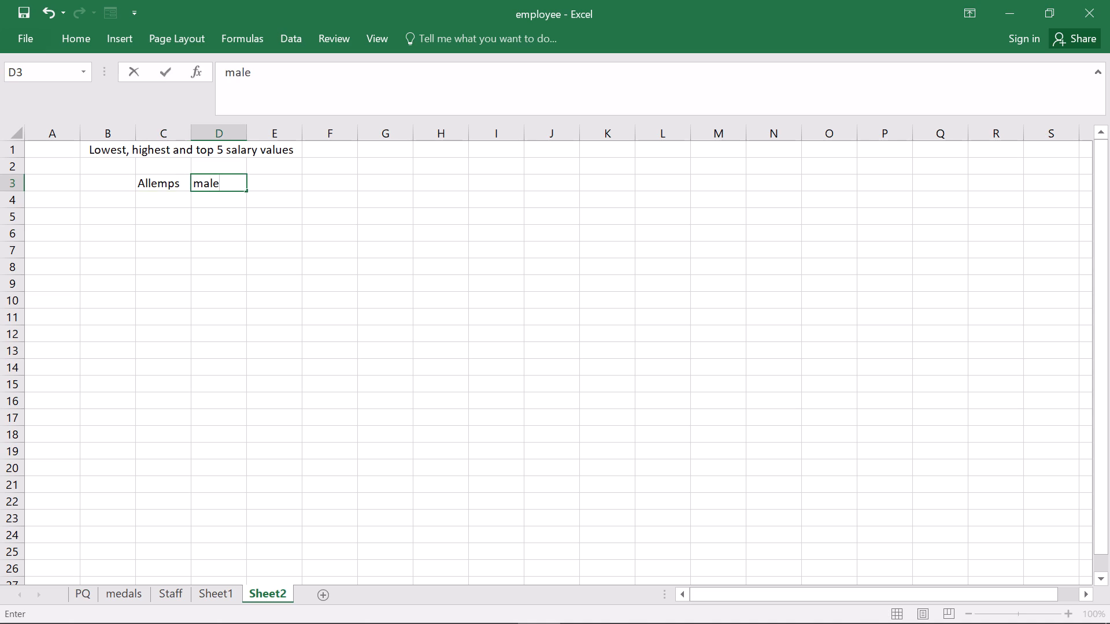
left_click(279, 186)
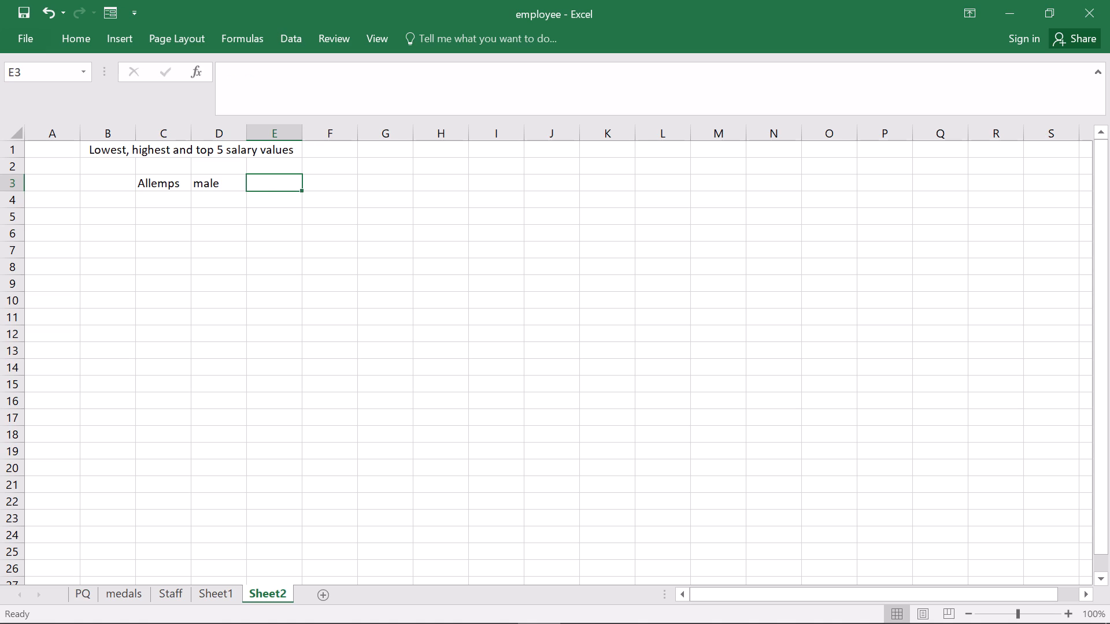
type("fe")
type("males")
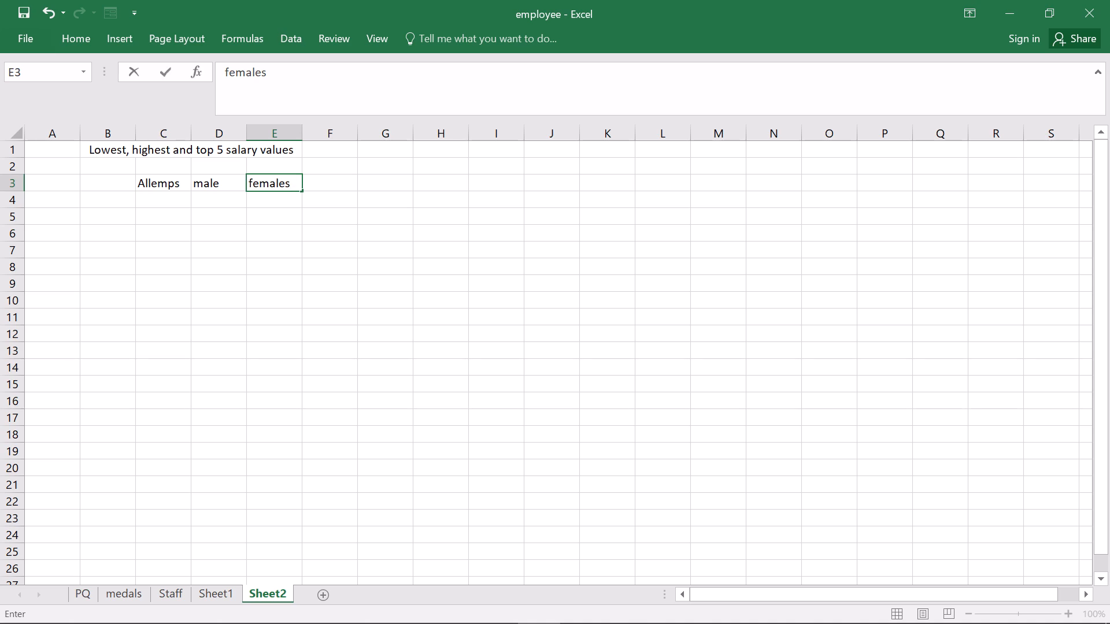
left_click(317, 262)
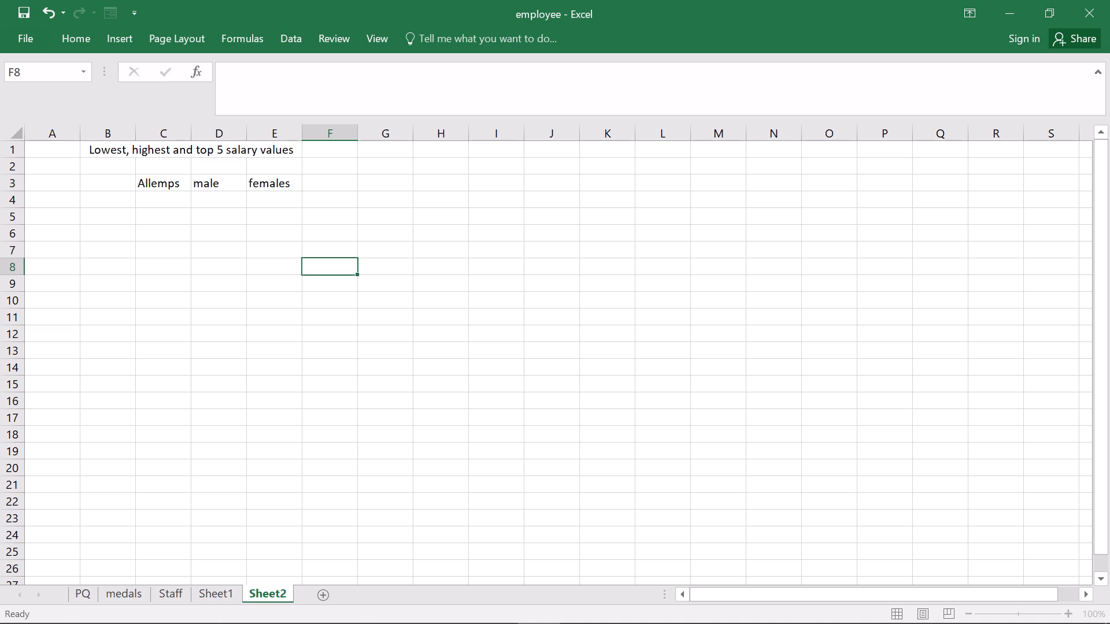
Enter the row label "Lowest salary" in cell B4.
left_click(96, 202)
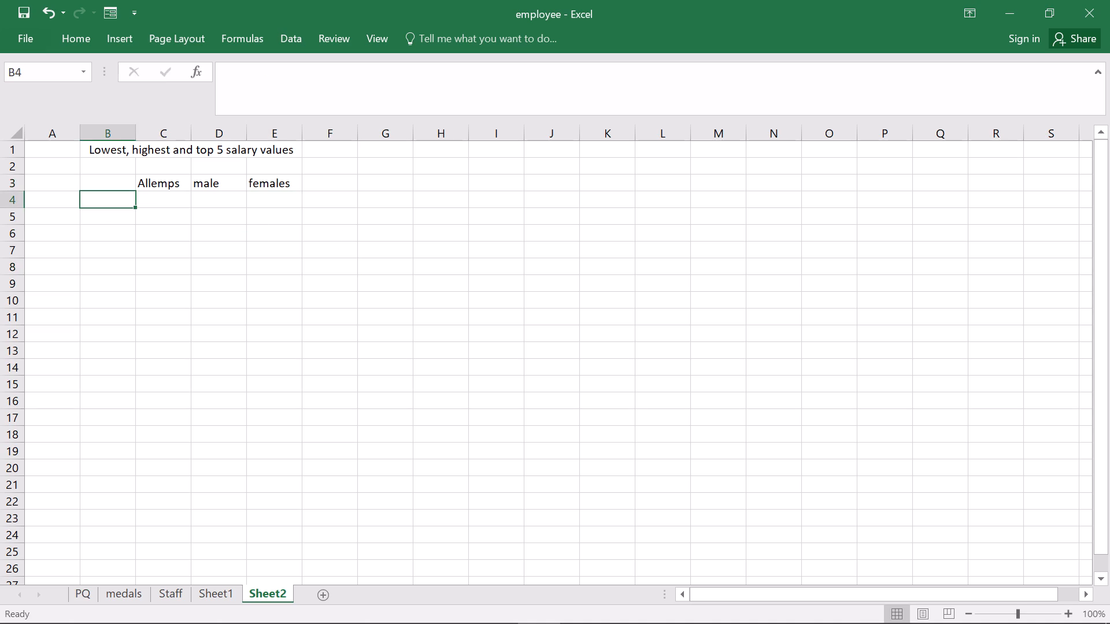
key("l")
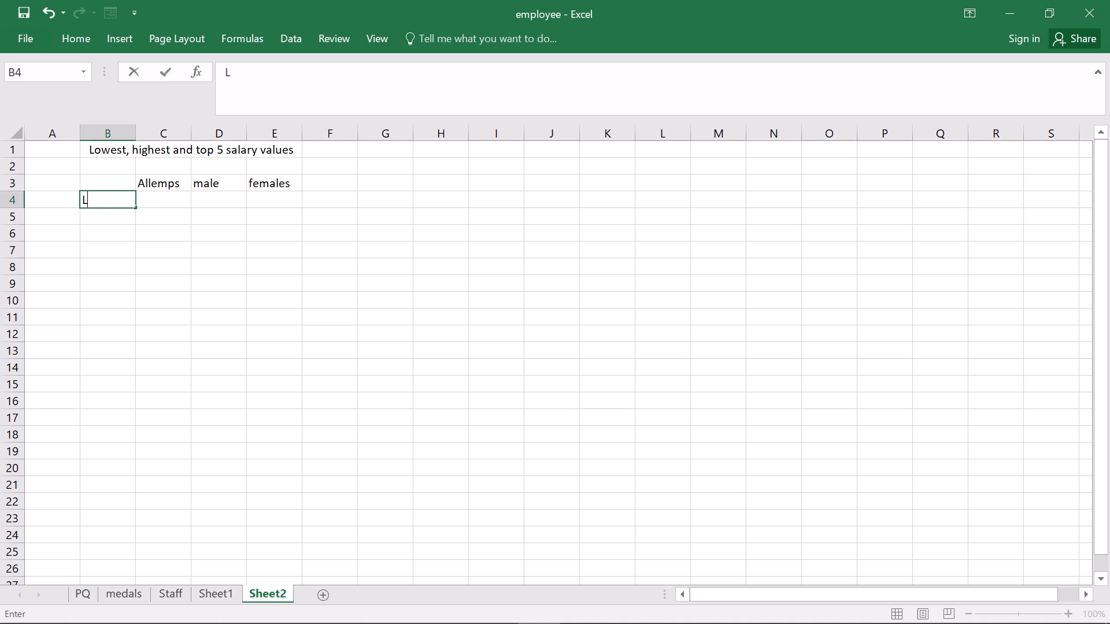
type("owest")
key("space")
type("salary")
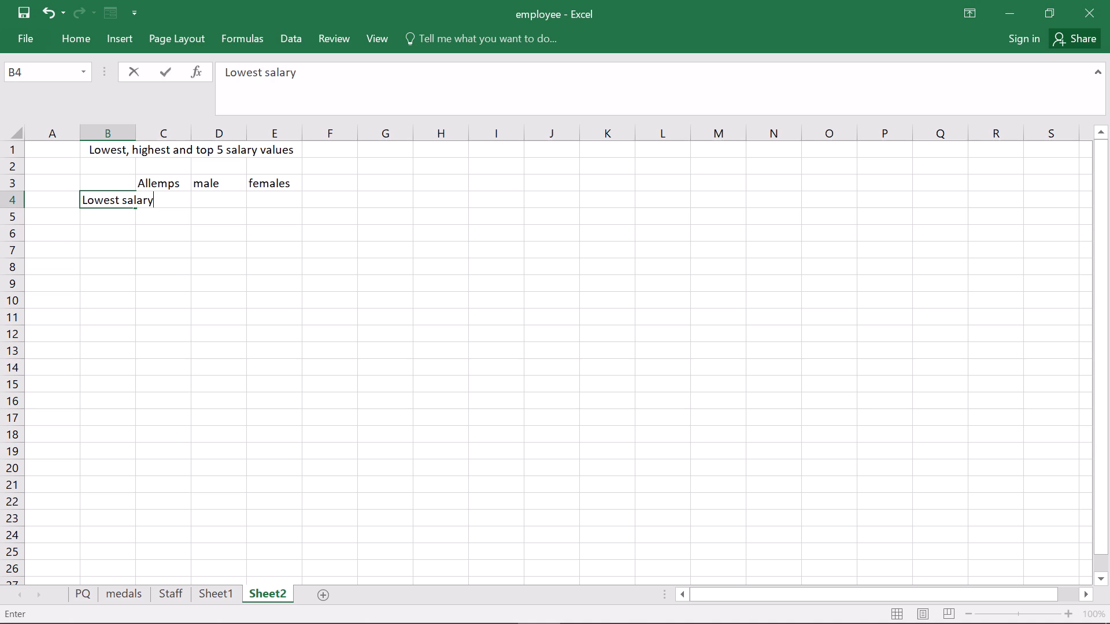
left_click(106, 227)
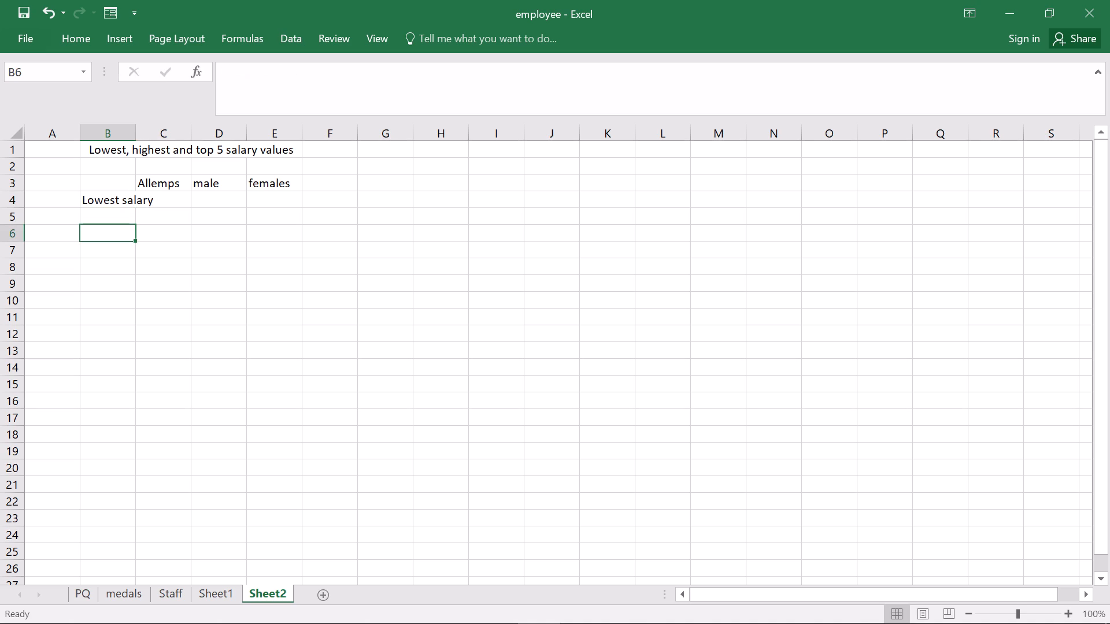
Enter the row label "Highest salary" in cell B5.
left_click(106, 220)
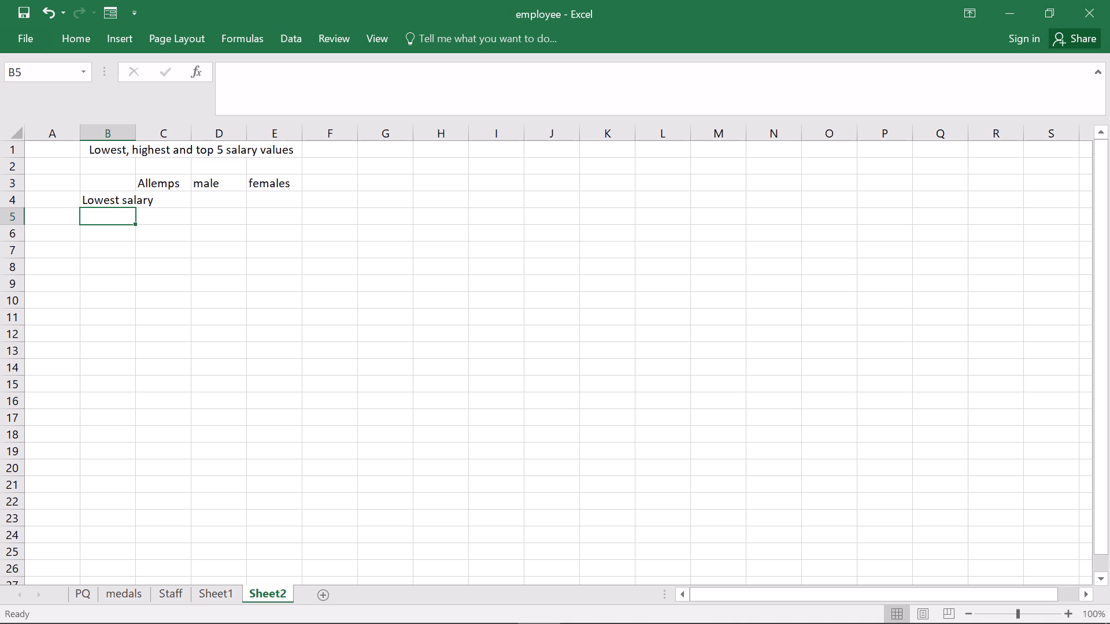
key("h")
key("i")
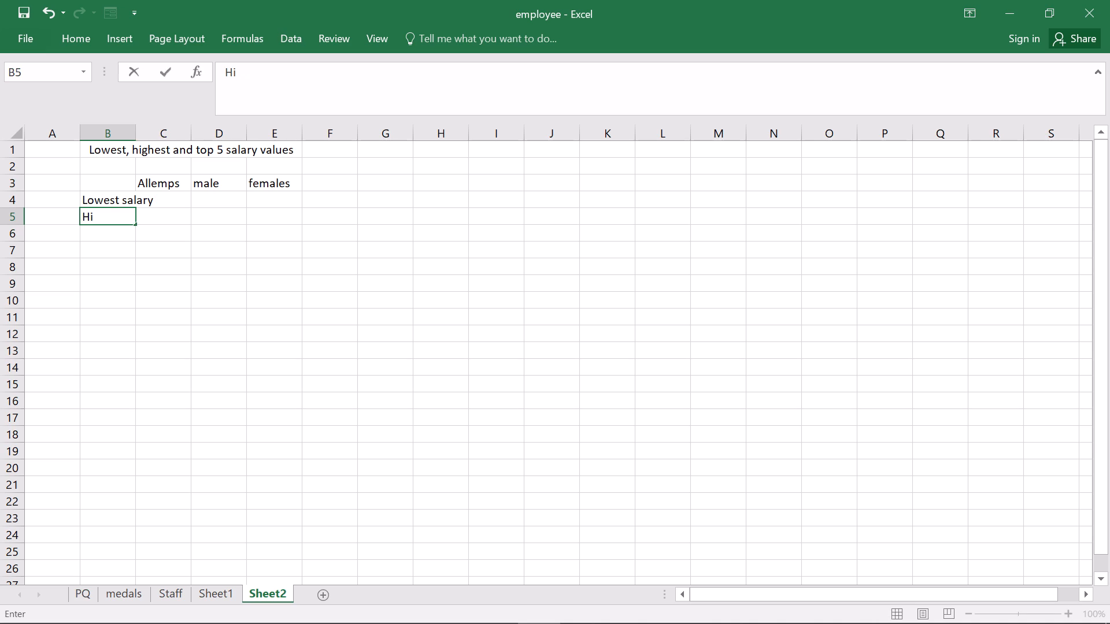
type("ghest")
key("space")
type("sala")
type("ry")
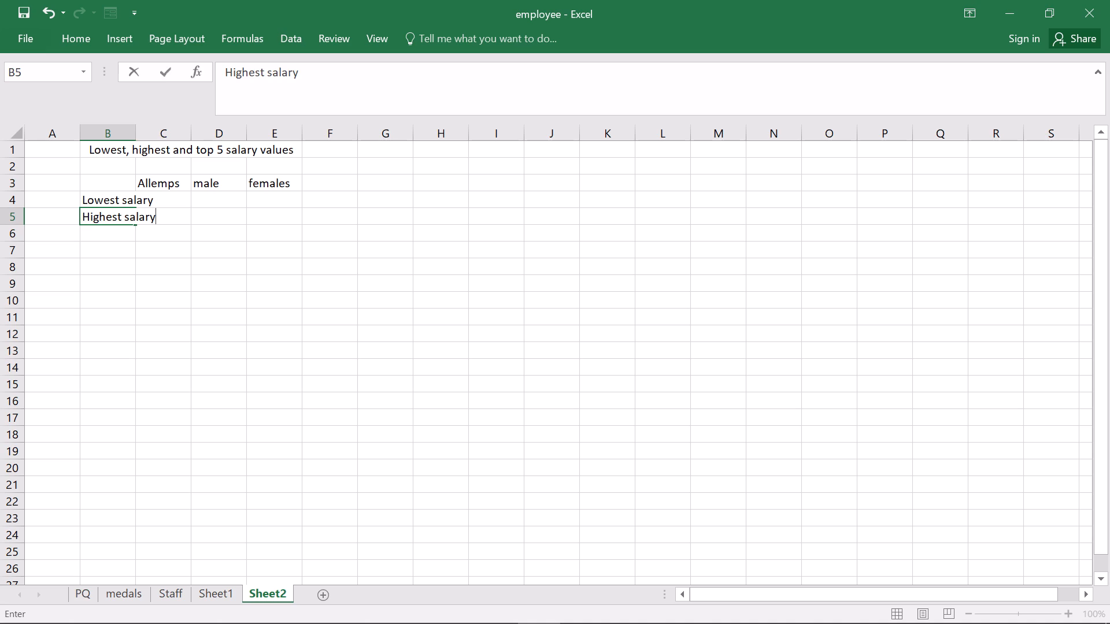
Enter the row label "Top 5 Salaries" in cell B6.
left_click(97, 233)
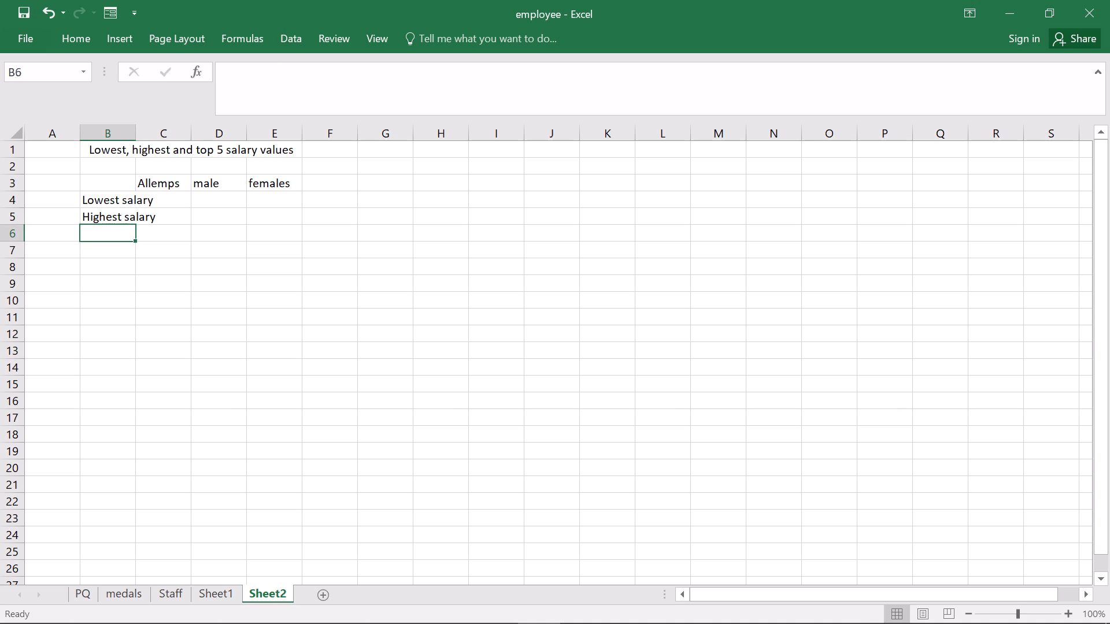
key("t")
type("op")
key("space")
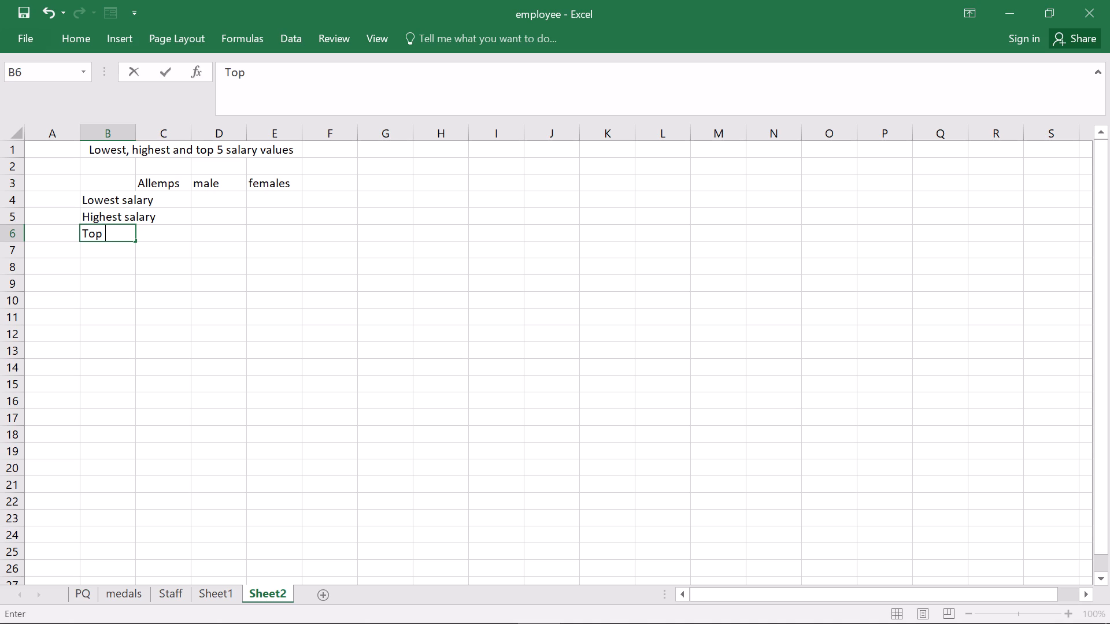
type("5")
key("space")
key("s")
type("ala")
key("r")
key("i")
type("es")
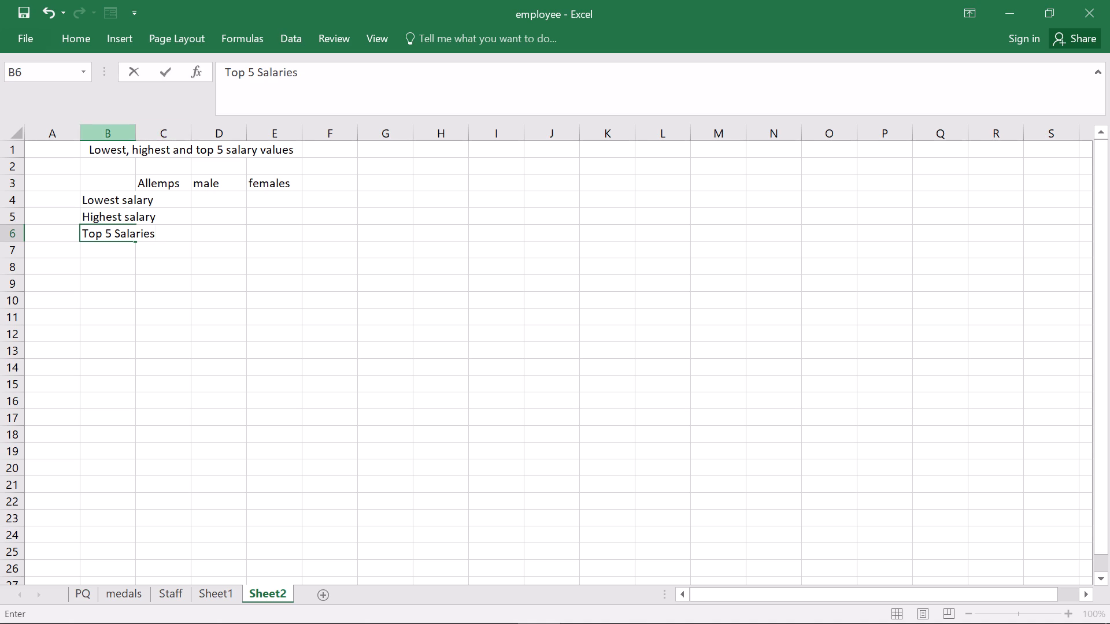
left_click(251, 218)
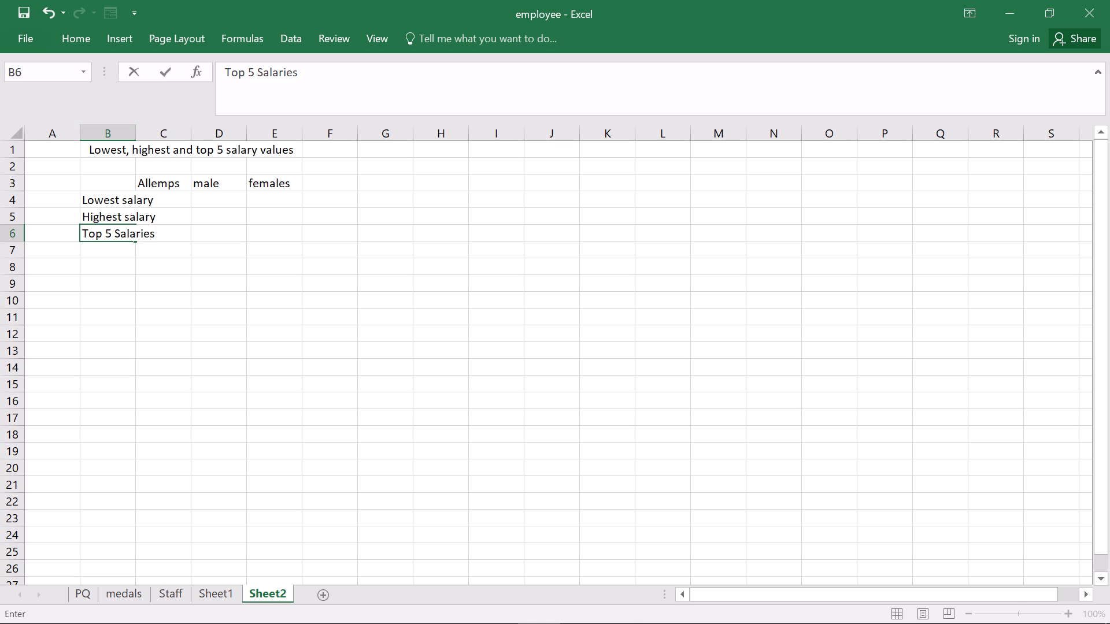
left_click(161, 190)
double_click(294, 330)
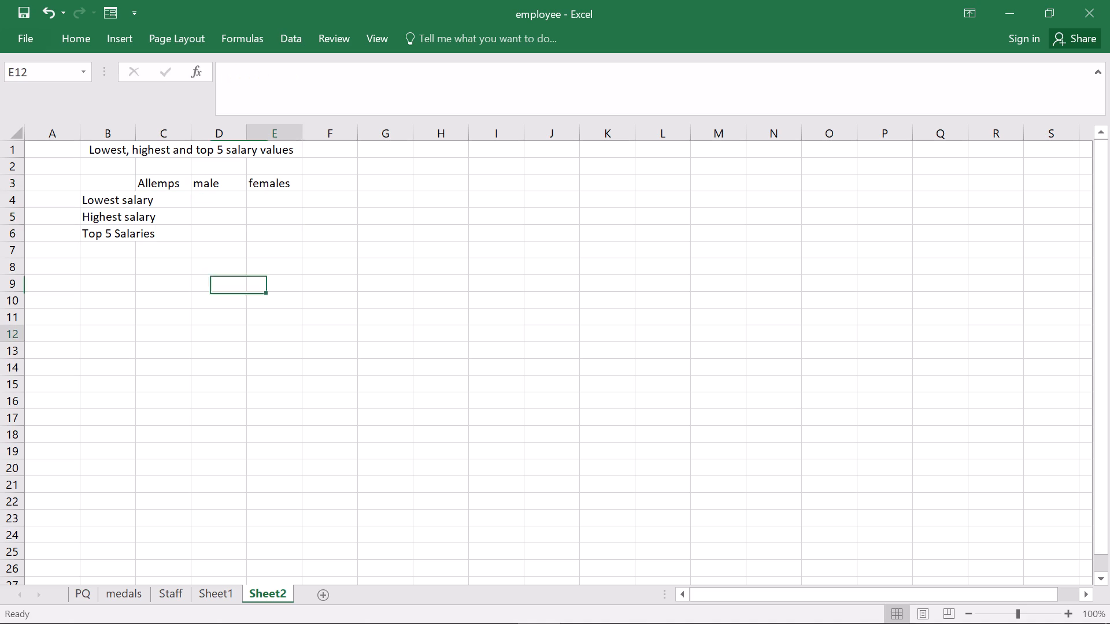
Correct the column heading in cell C3 to read "All emps".
triple_click(153, 185)
left_click(153, 185)
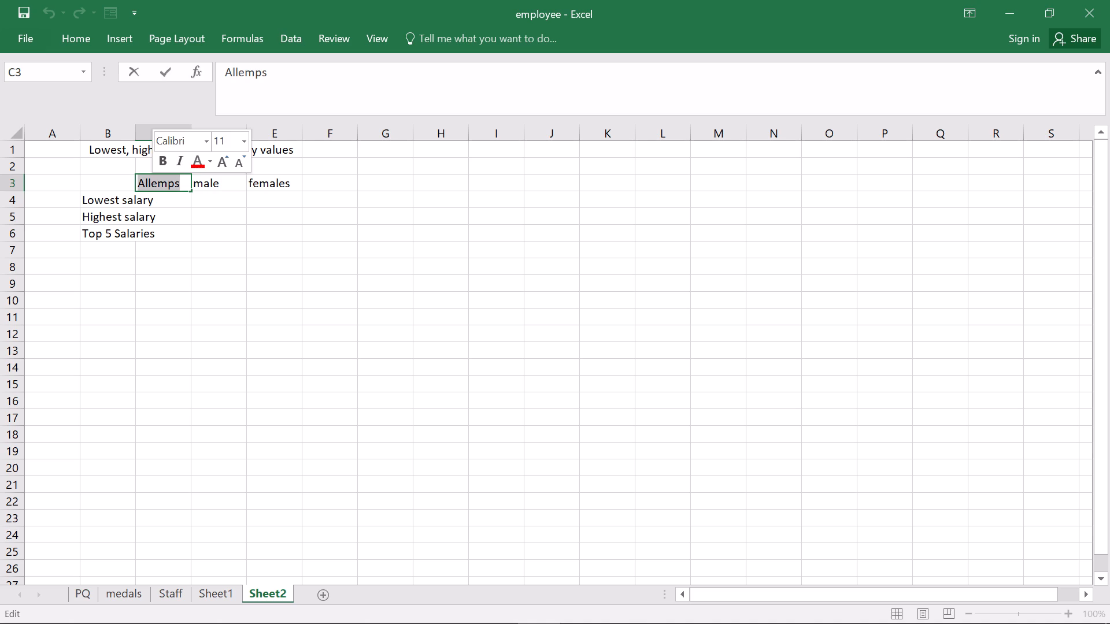
double_click(153, 184)
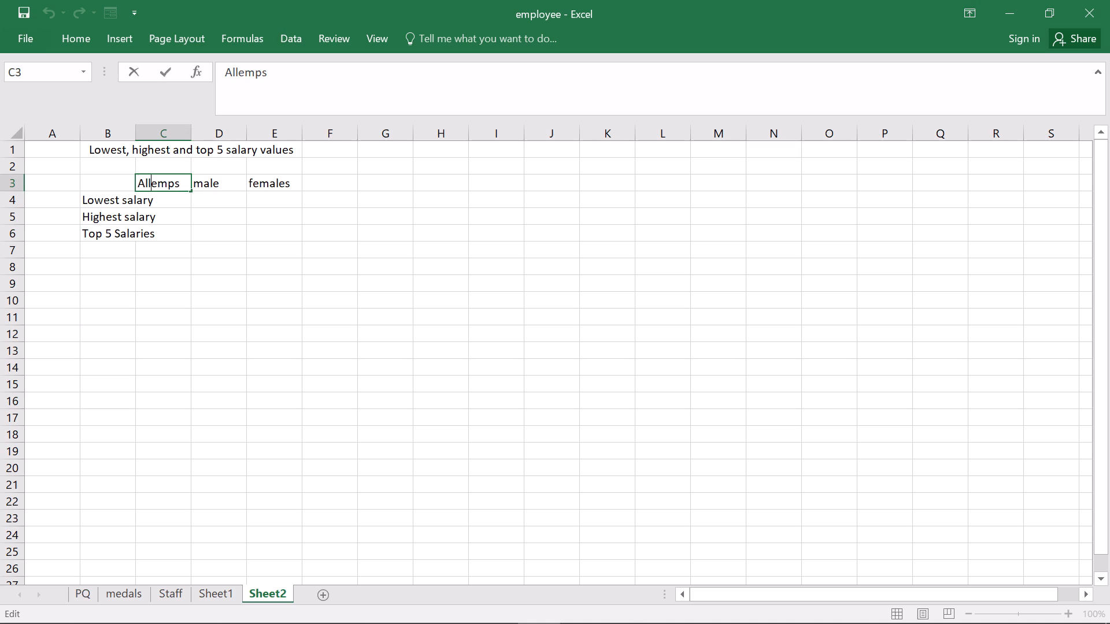
triple_click(153, 184)
key("space")
left_click(438, 253)
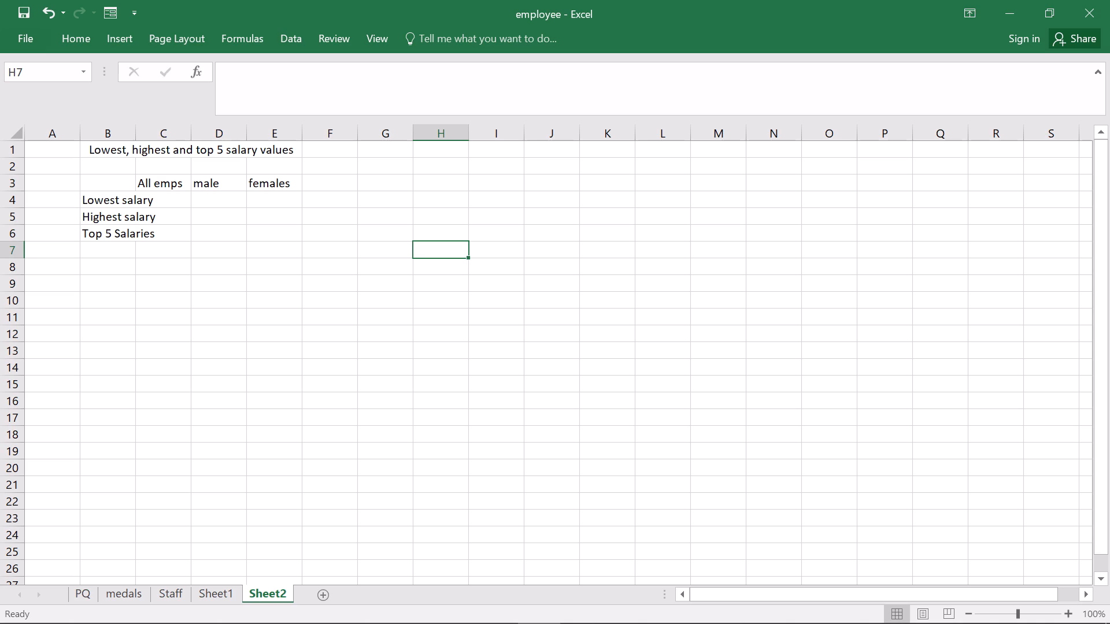
Widen column B enough to fit the salary row labels.
left_click_drag(140, 131, 162, 131)
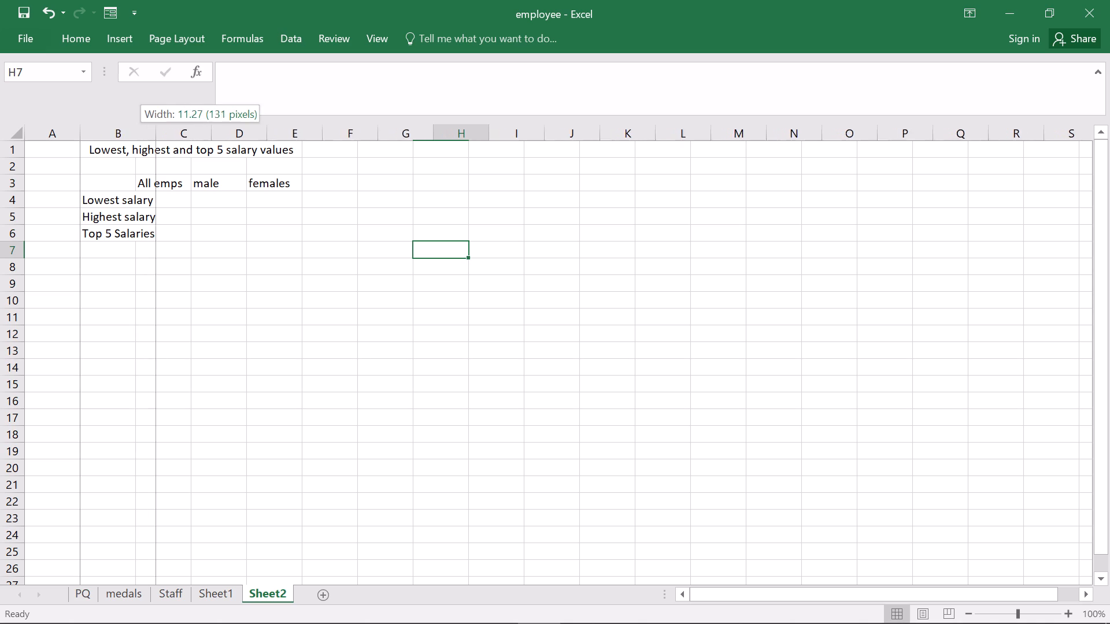
left_click_drag(162, 131, 168, 131)
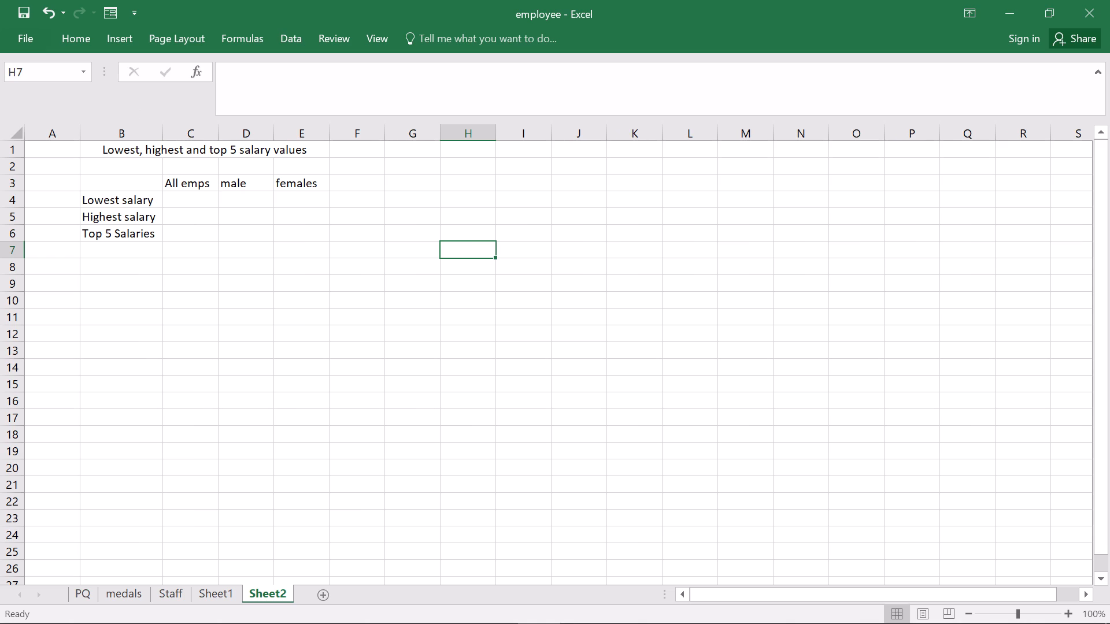
Apply bold formatting to the range C3 to E9, including the column headings.
left_click_drag(168, 179, 170, 179)
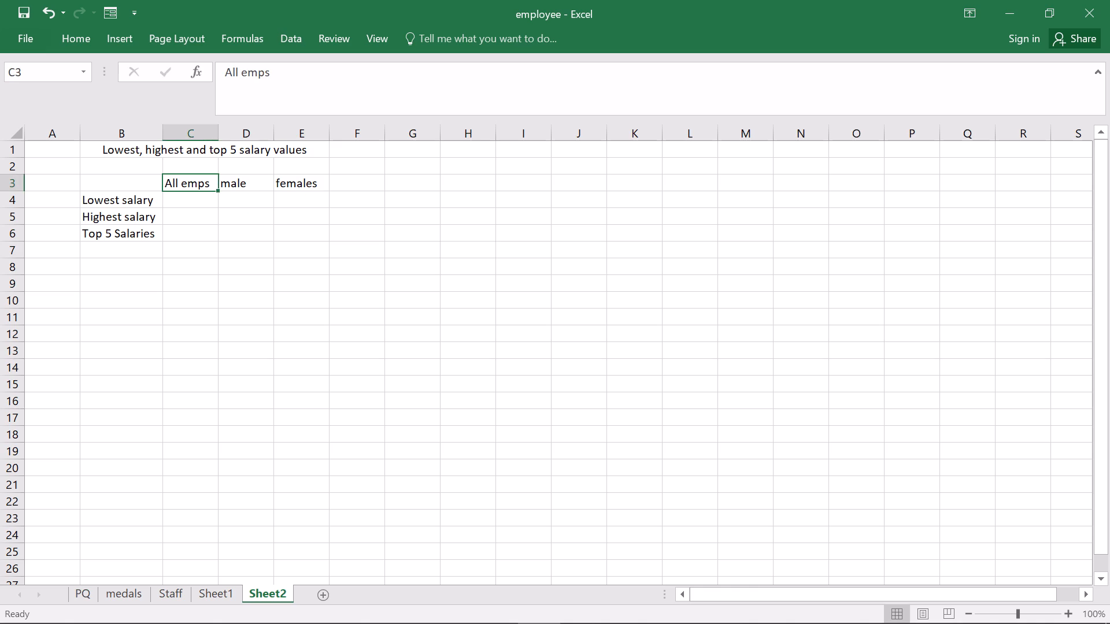
left_click_drag(170, 179, 295, 281)
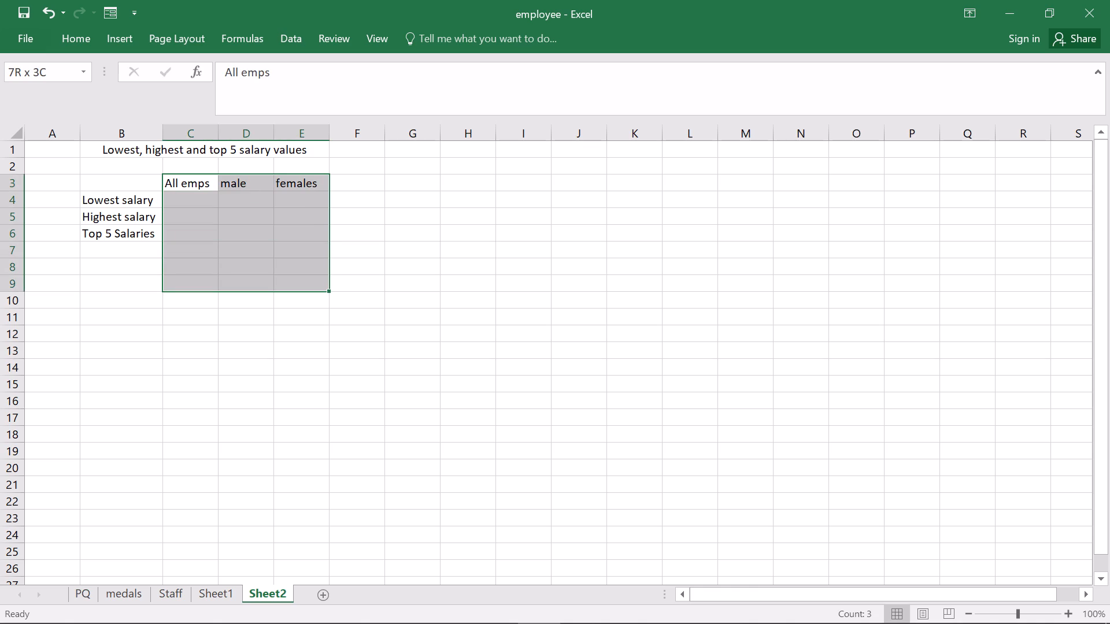
left_click_drag(295, 281, 295, 282)
left_click(30, 44)
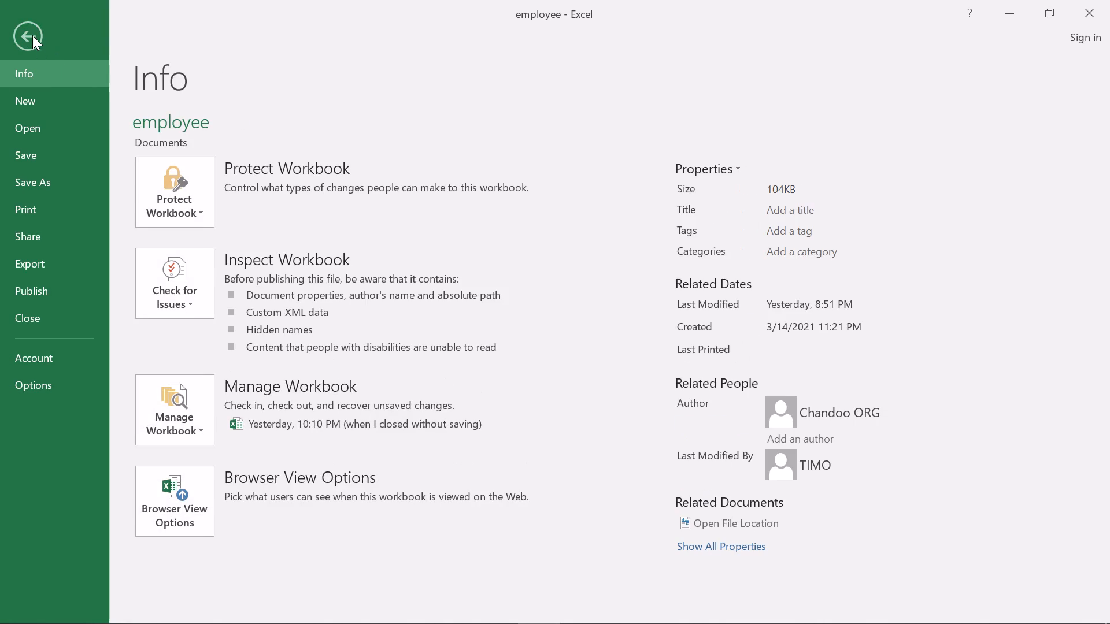
left_click(32, 35)
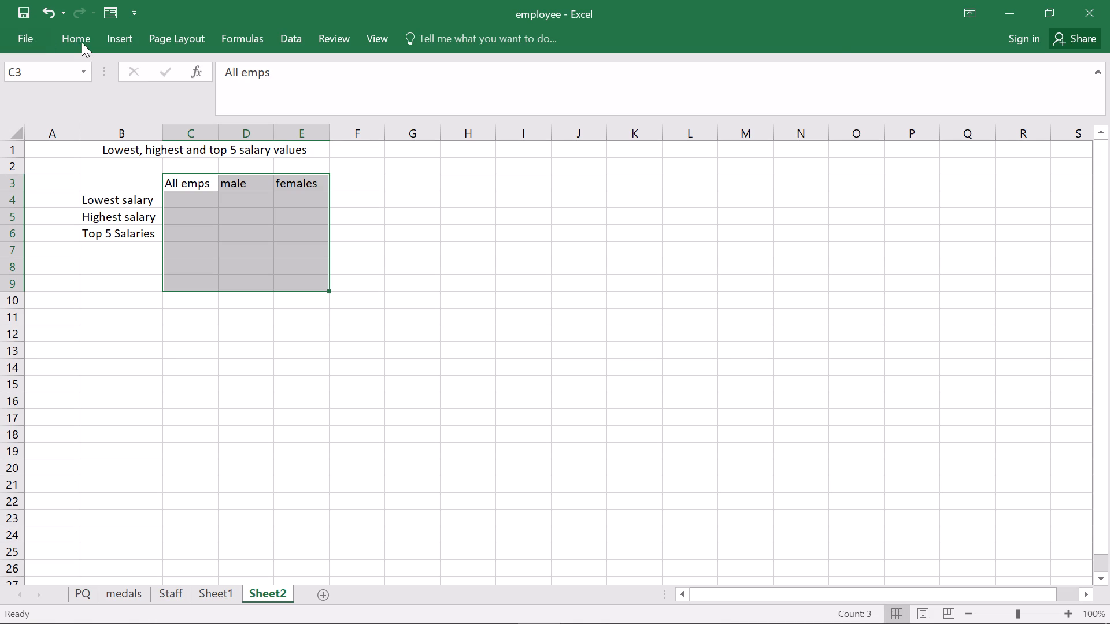
left_click(82, 42)
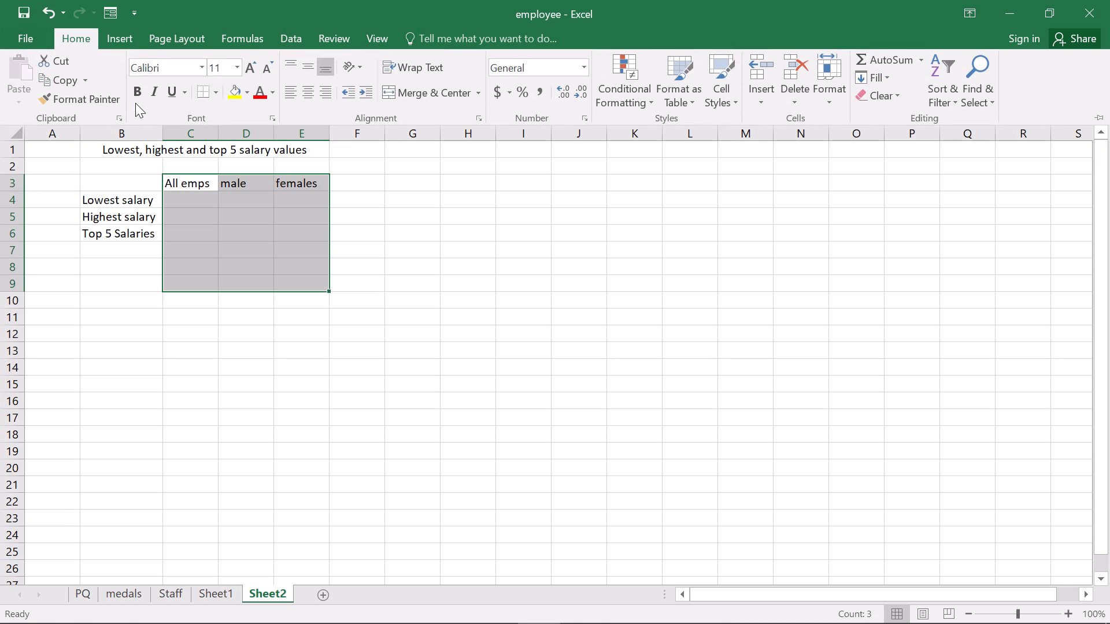
left_click(135, 97)
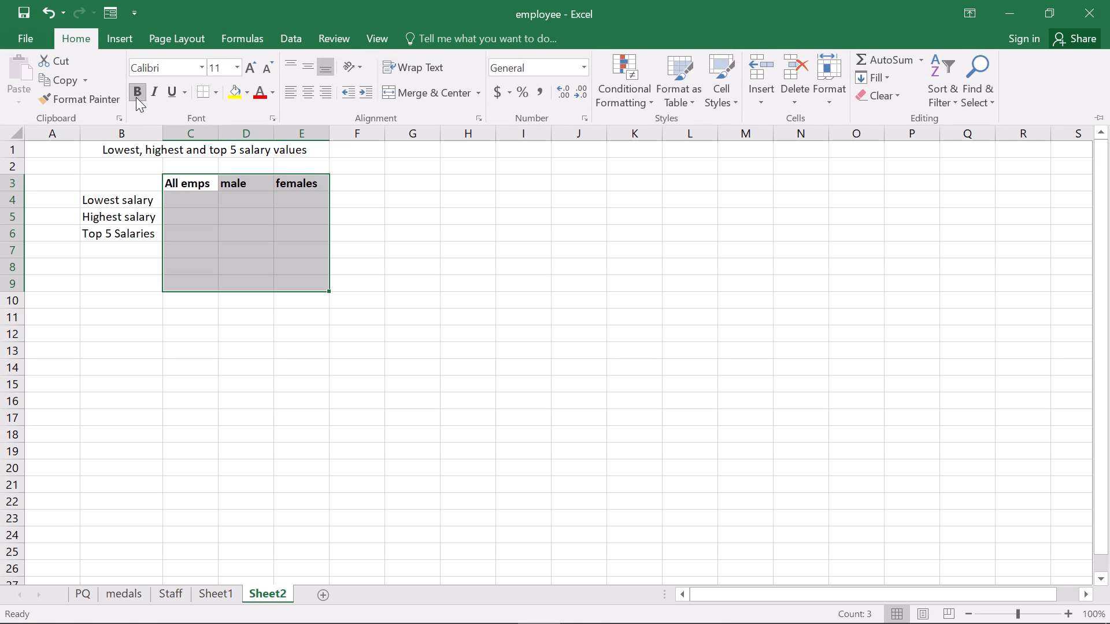
left_click(357, 225)
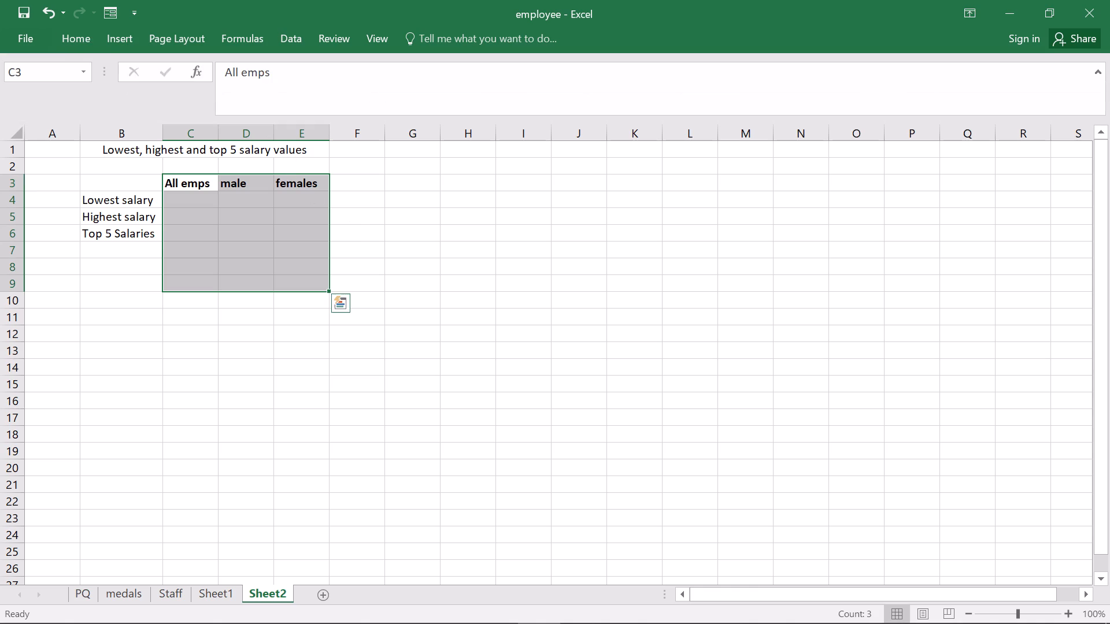
left_click(369, 318)
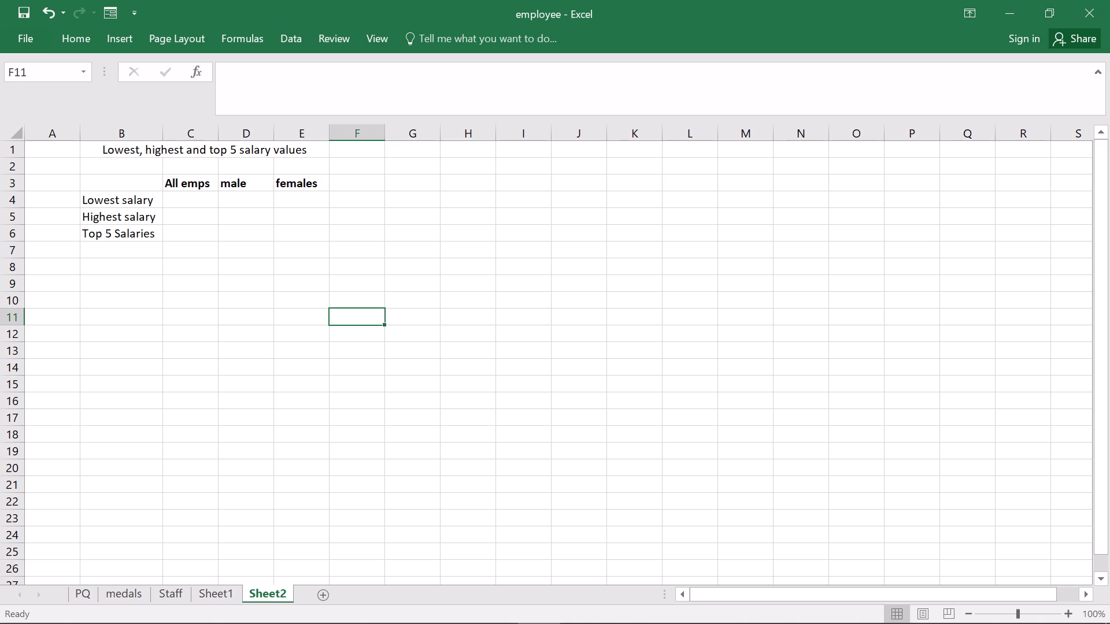
Make the row labels in cells B4 to B6 bold.
left_click_drag(87, 196, 132, 235)
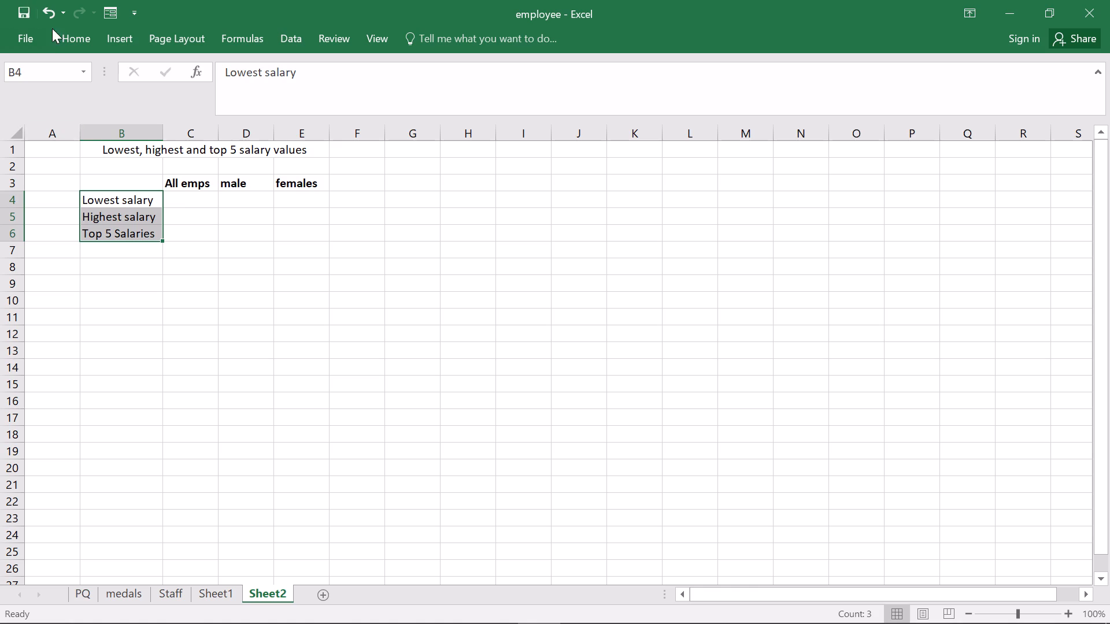
left_click(72, 40)
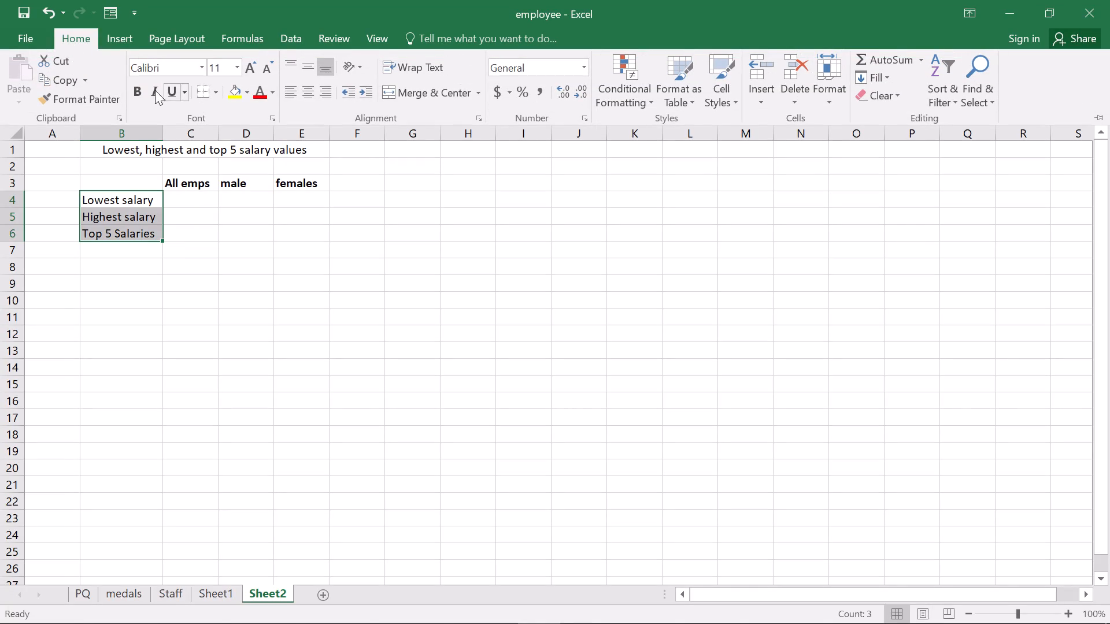
left_click(142, 90)
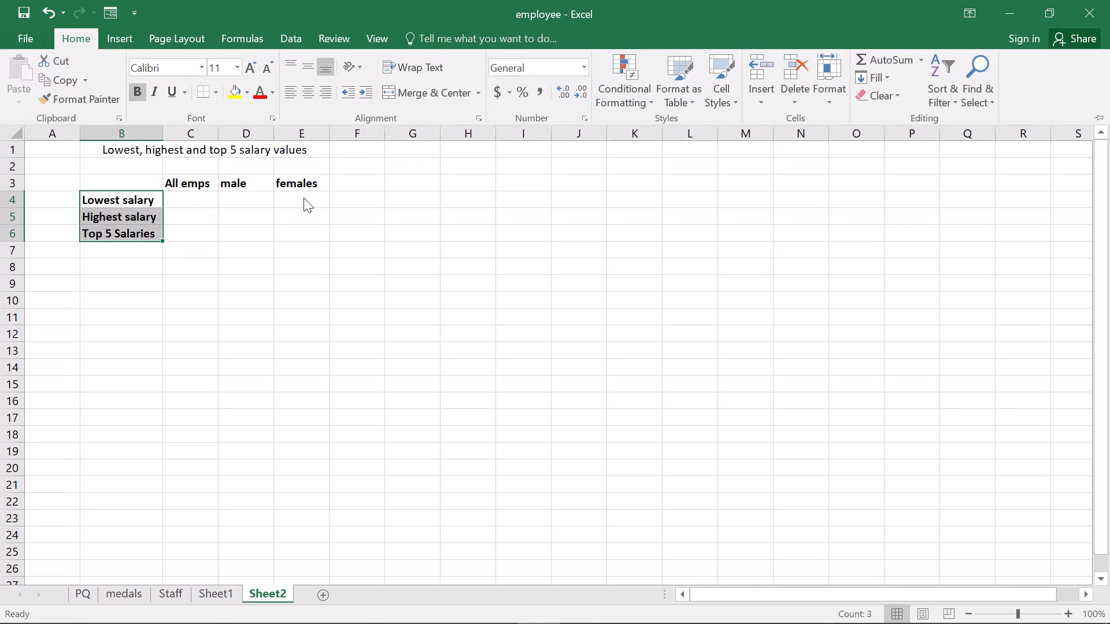
left_click(306, 198)
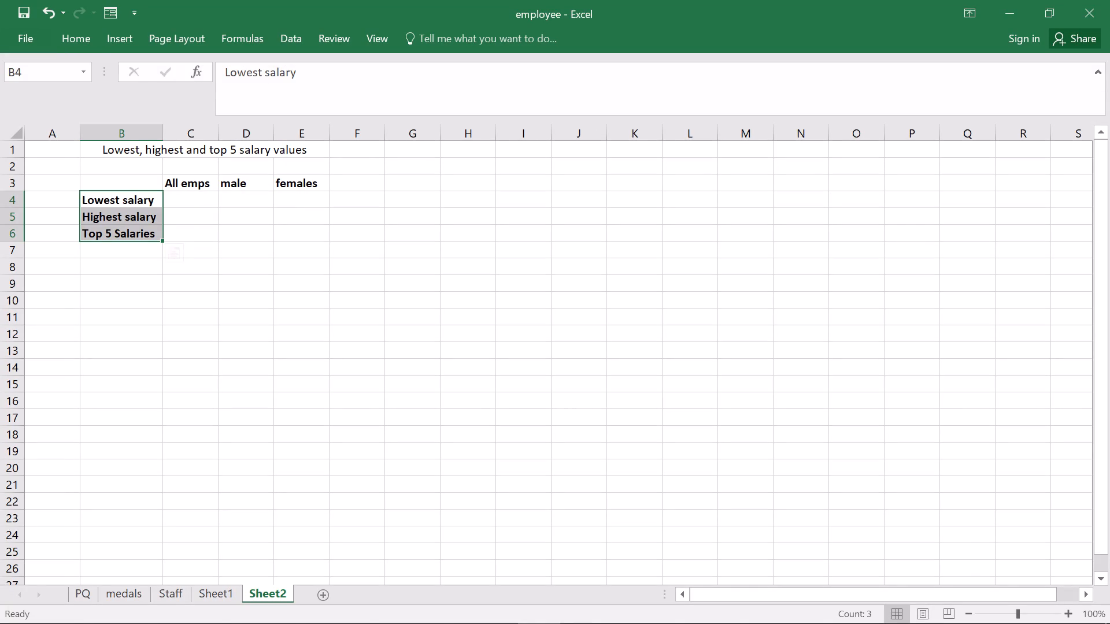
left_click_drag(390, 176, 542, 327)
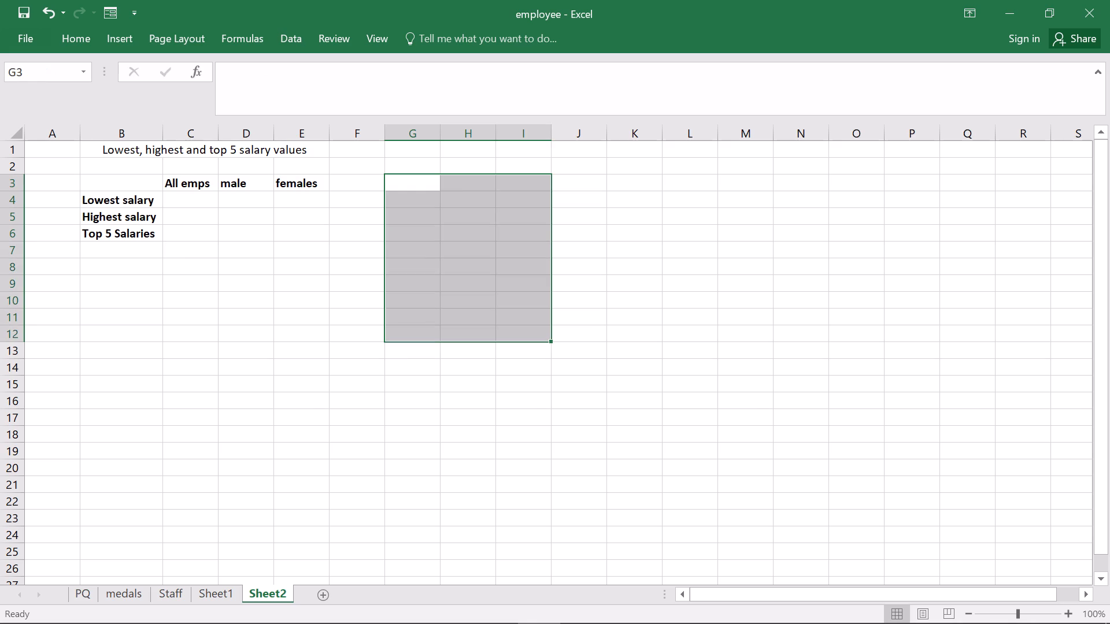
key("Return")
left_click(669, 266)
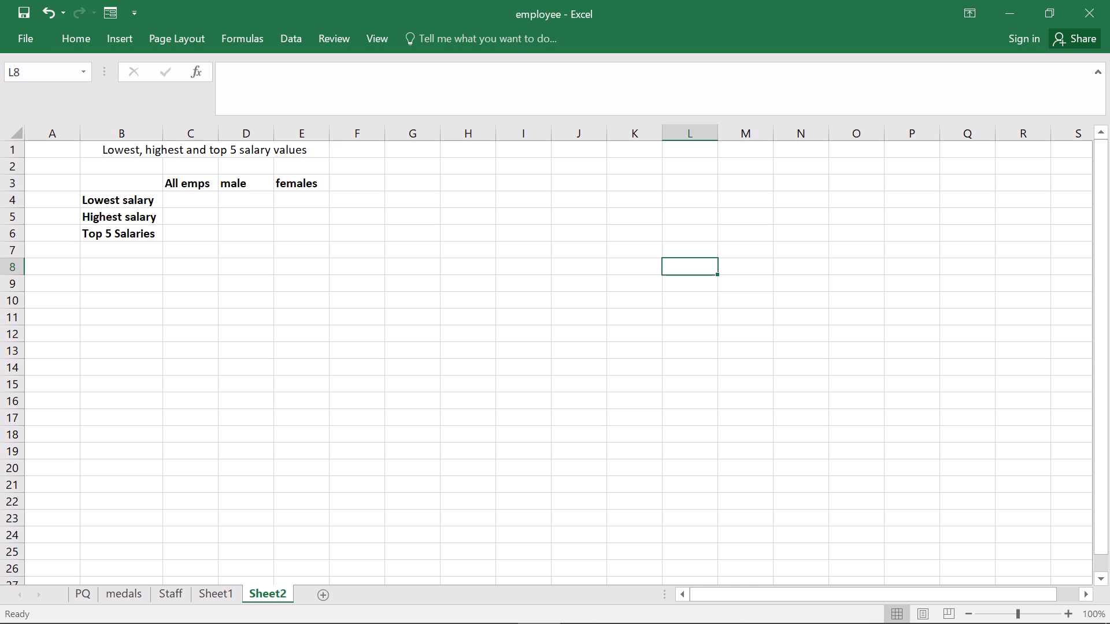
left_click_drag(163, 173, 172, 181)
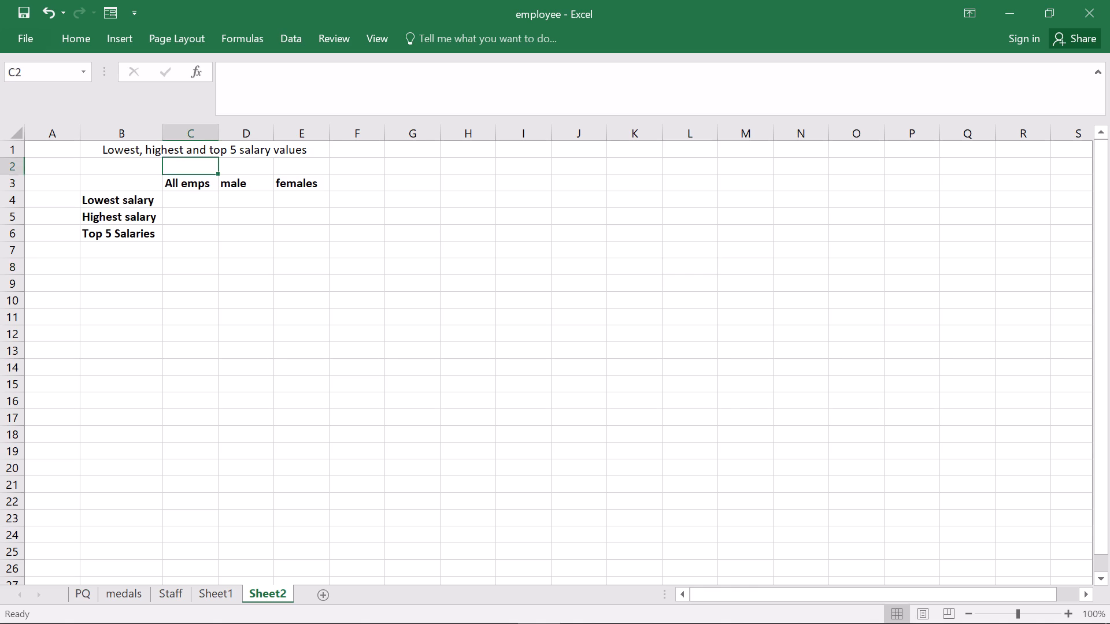
Convert the range C3 to E10 into a table, leaving the option for existing headers off.
left_click_drag(172, 181, 251, 222)
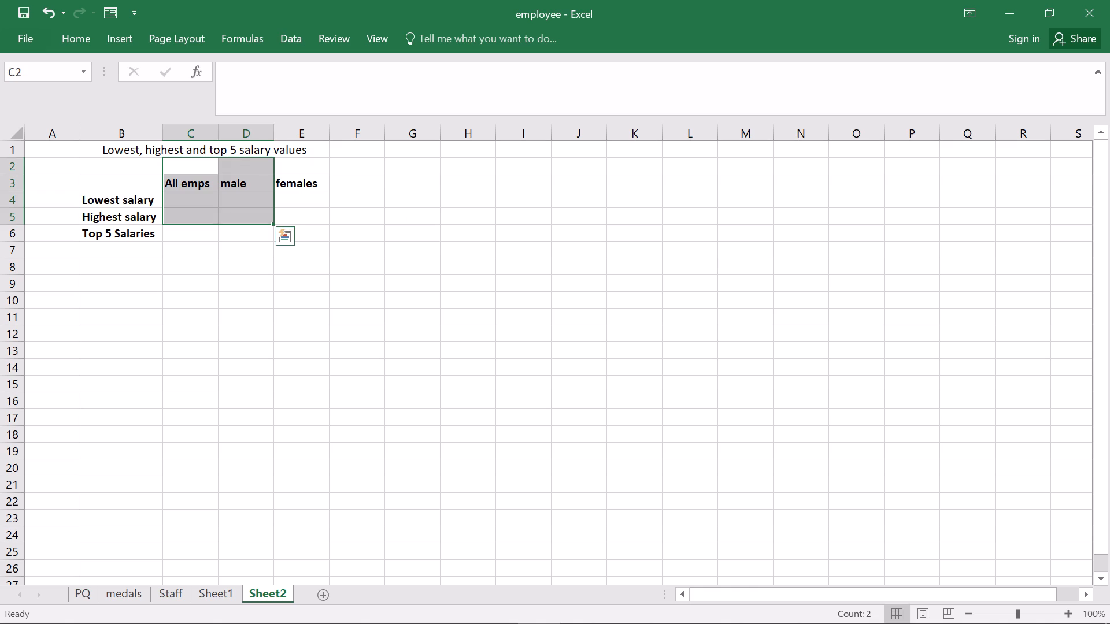
left_click(498, 272)
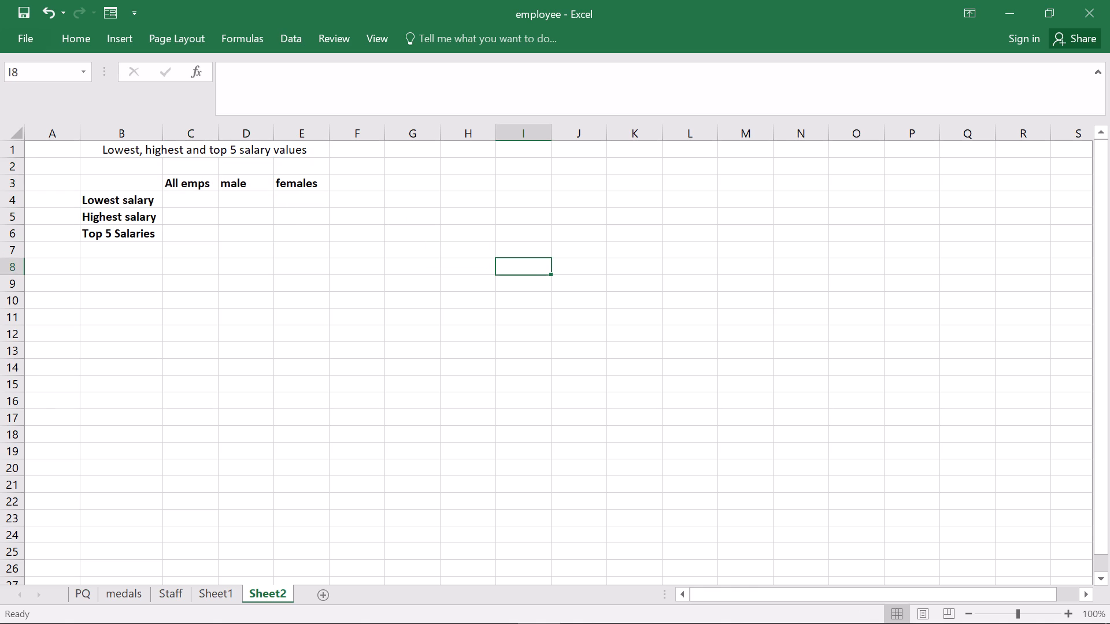
left_click_drag(165, 176, 223, 220)
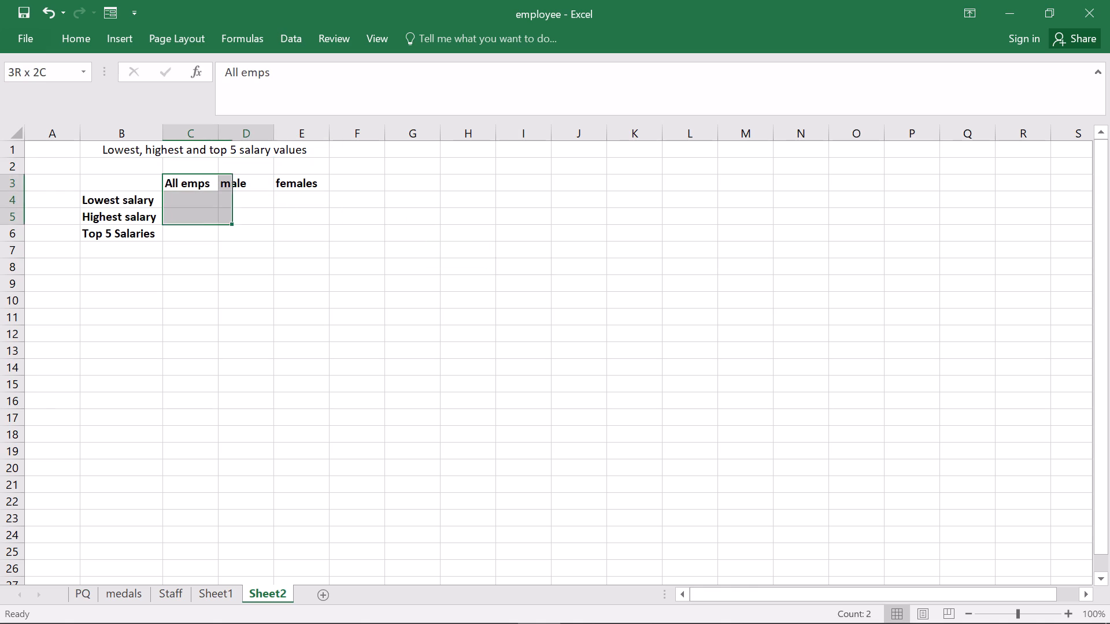
left_click_drag(223, 220, 312, 322)
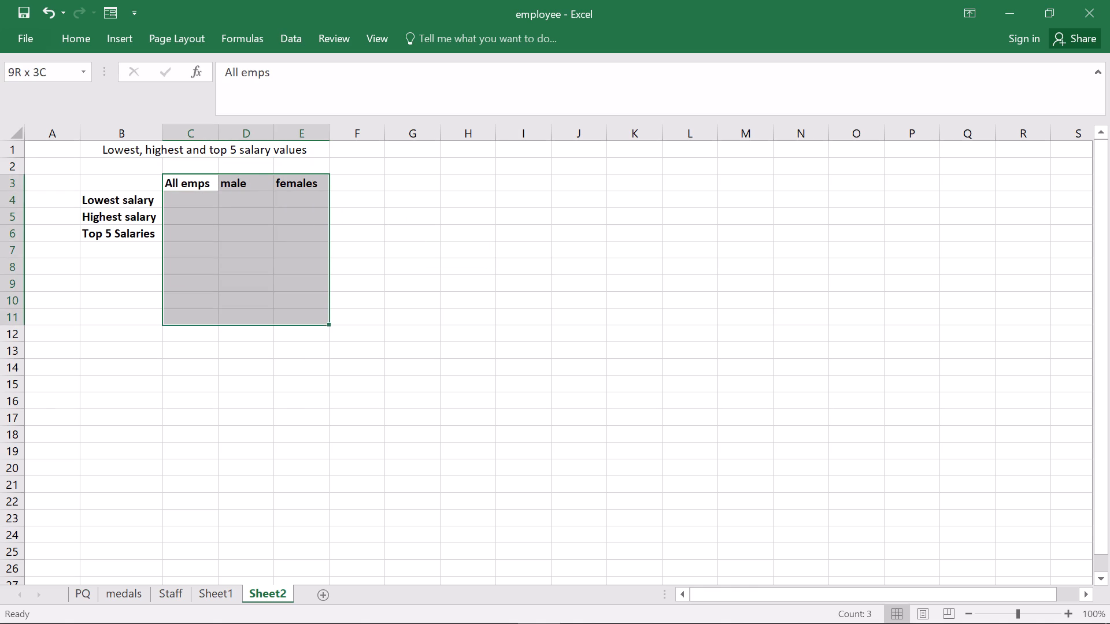
left_click_drag(312, 322, 312, 329)
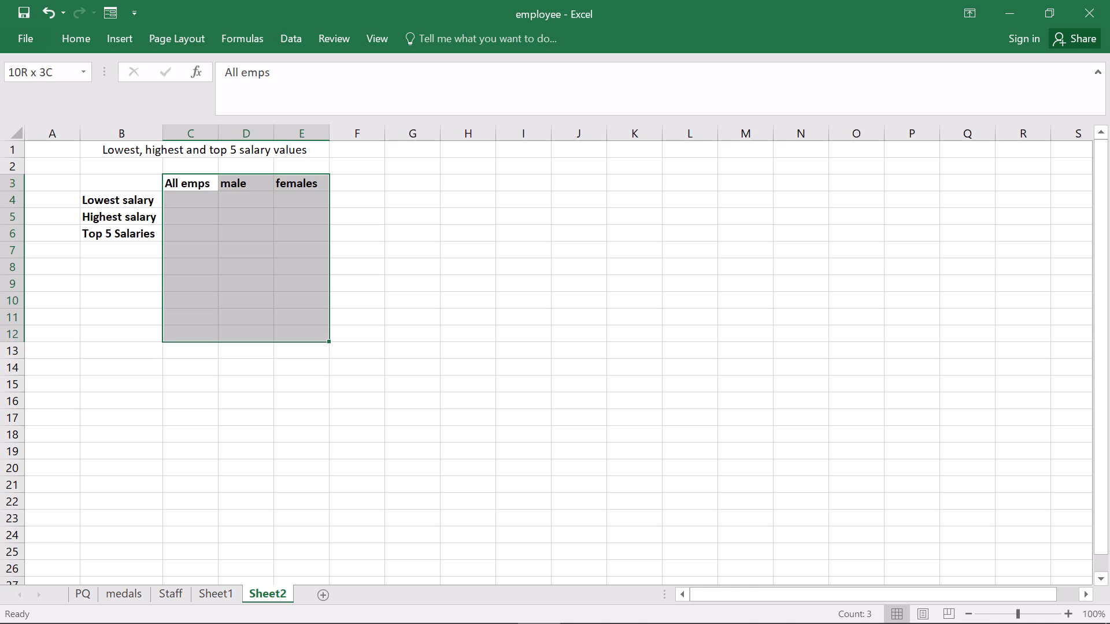
left_click_drag(312, 329, 306, 296)
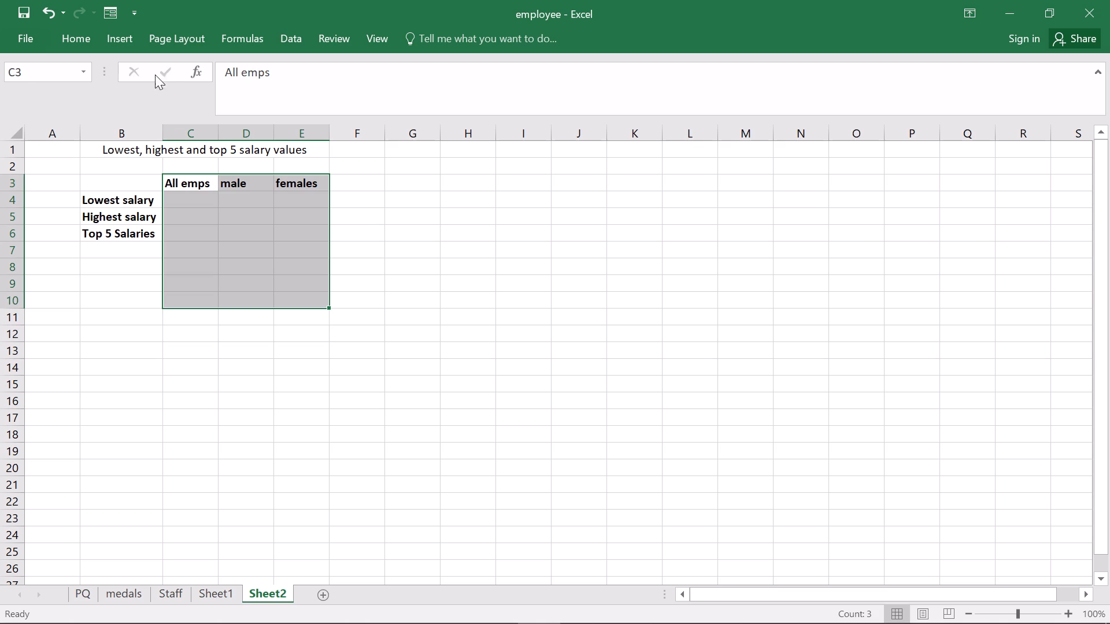
left_click(132, 44)
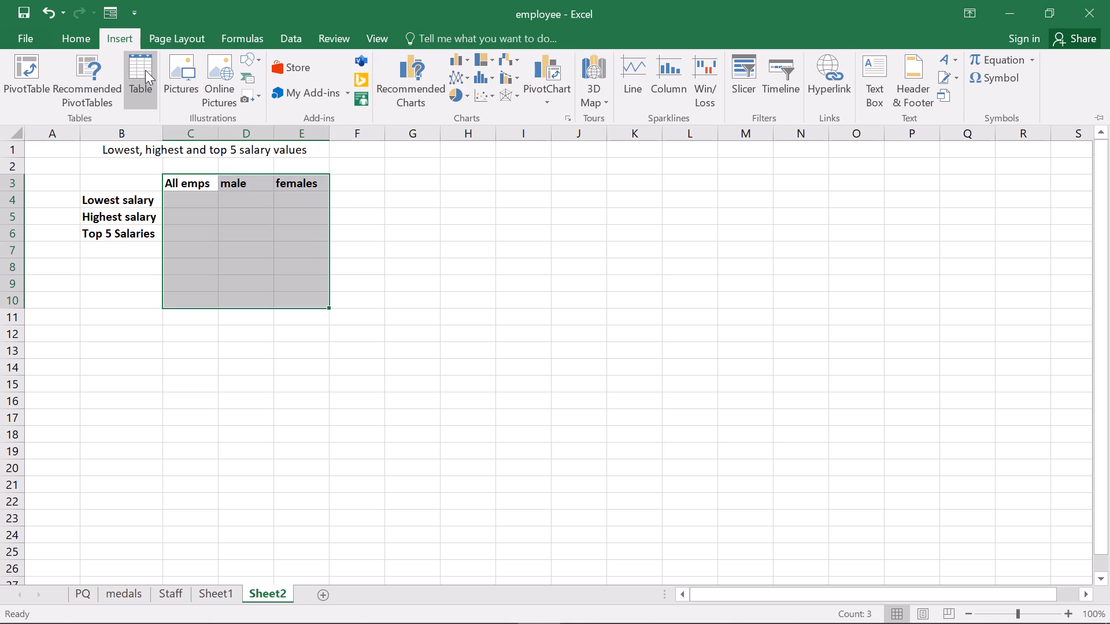
left_click(145, 70)
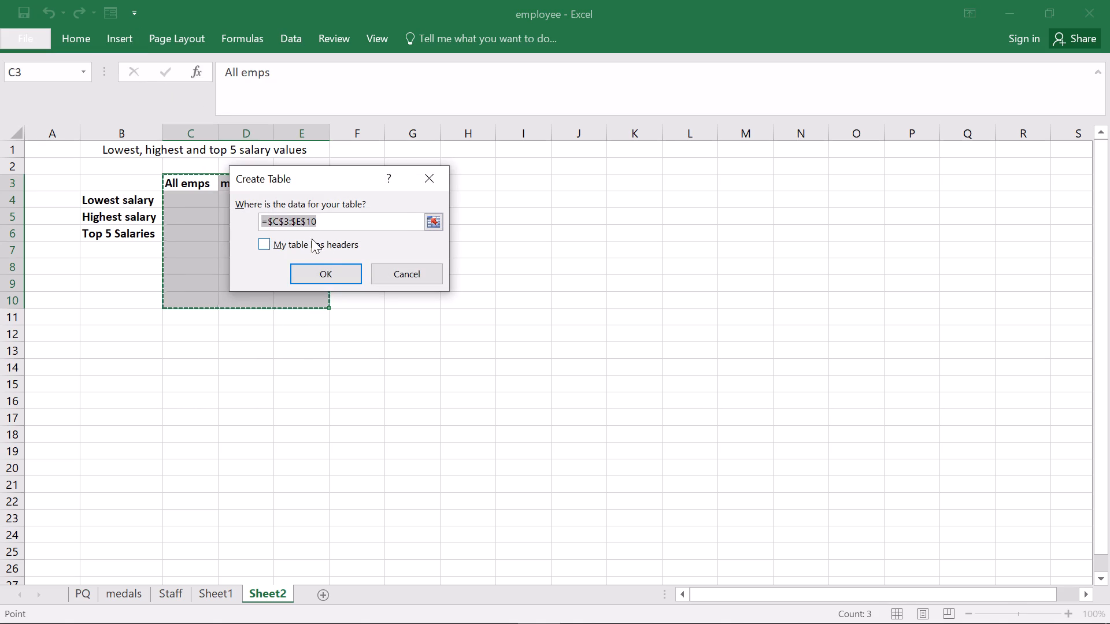
left_click(321, 265)
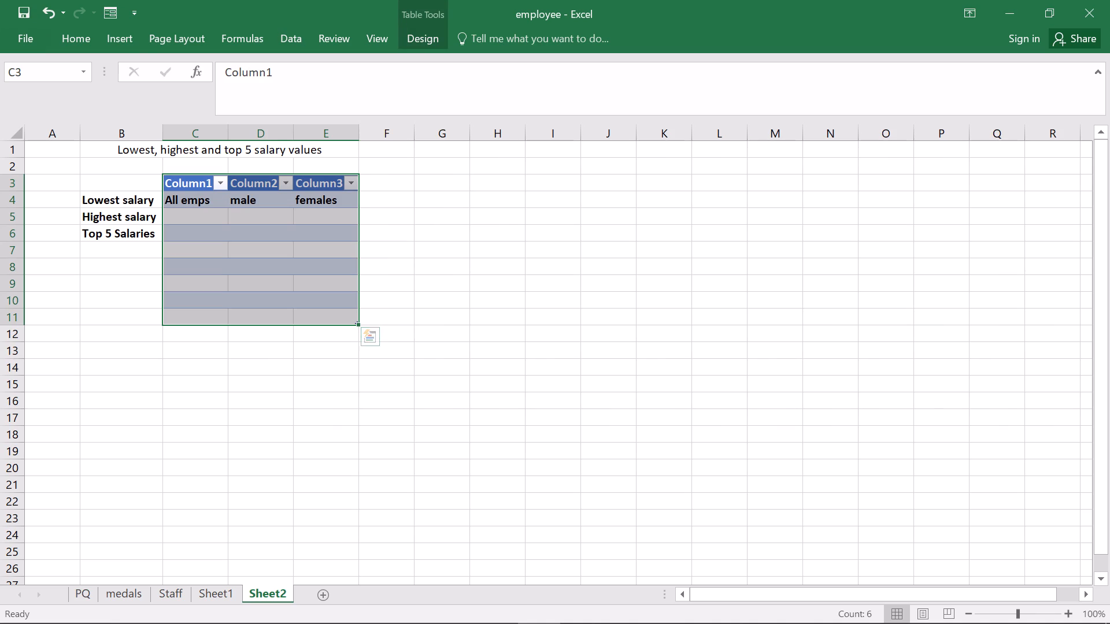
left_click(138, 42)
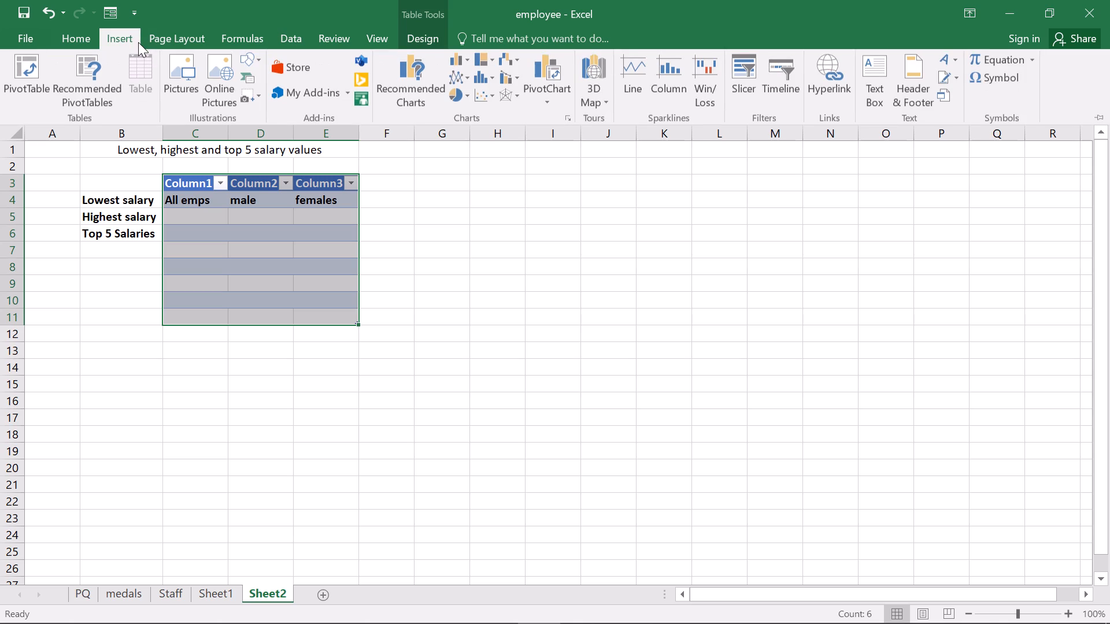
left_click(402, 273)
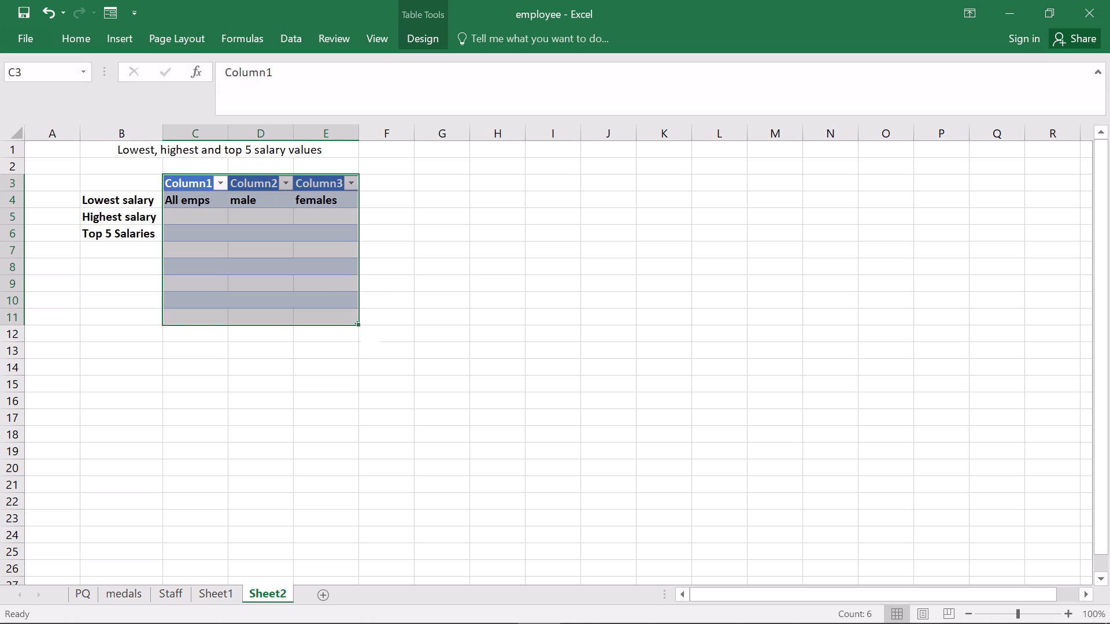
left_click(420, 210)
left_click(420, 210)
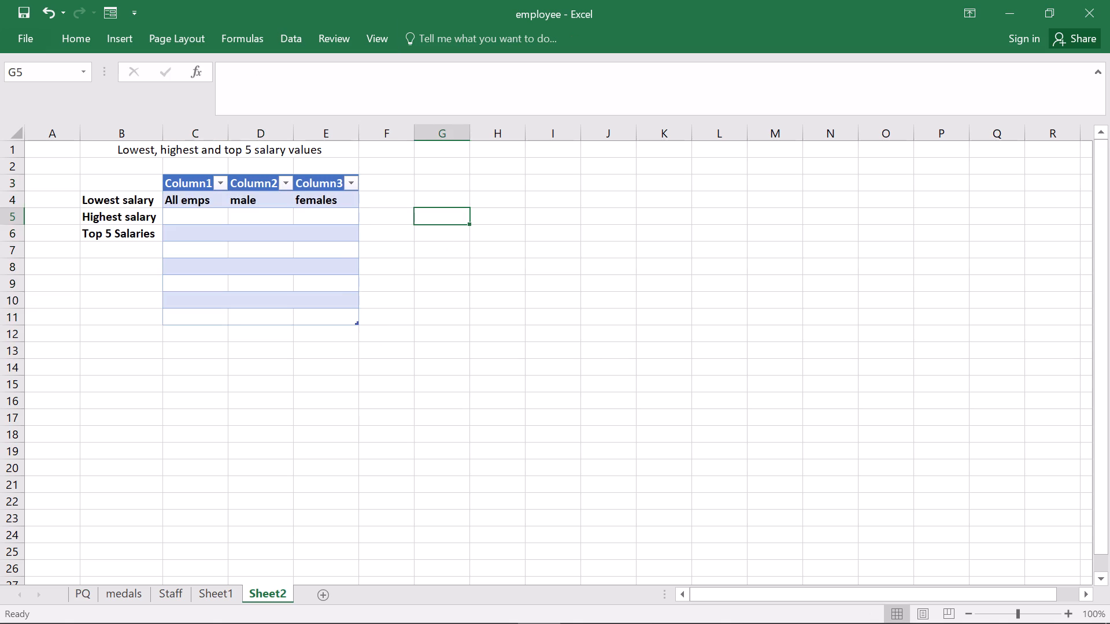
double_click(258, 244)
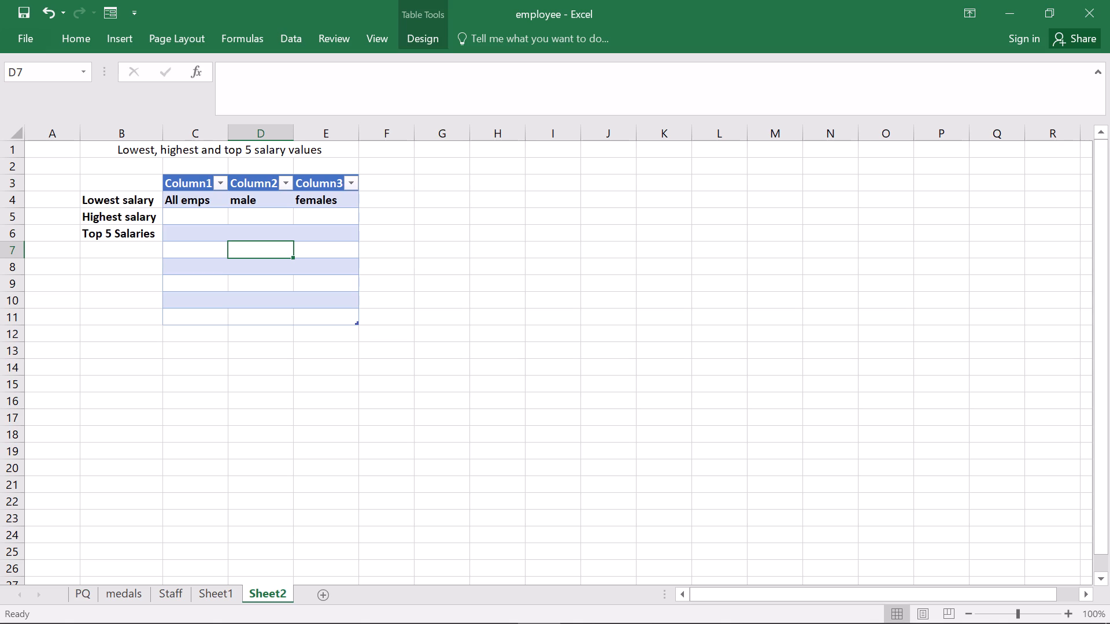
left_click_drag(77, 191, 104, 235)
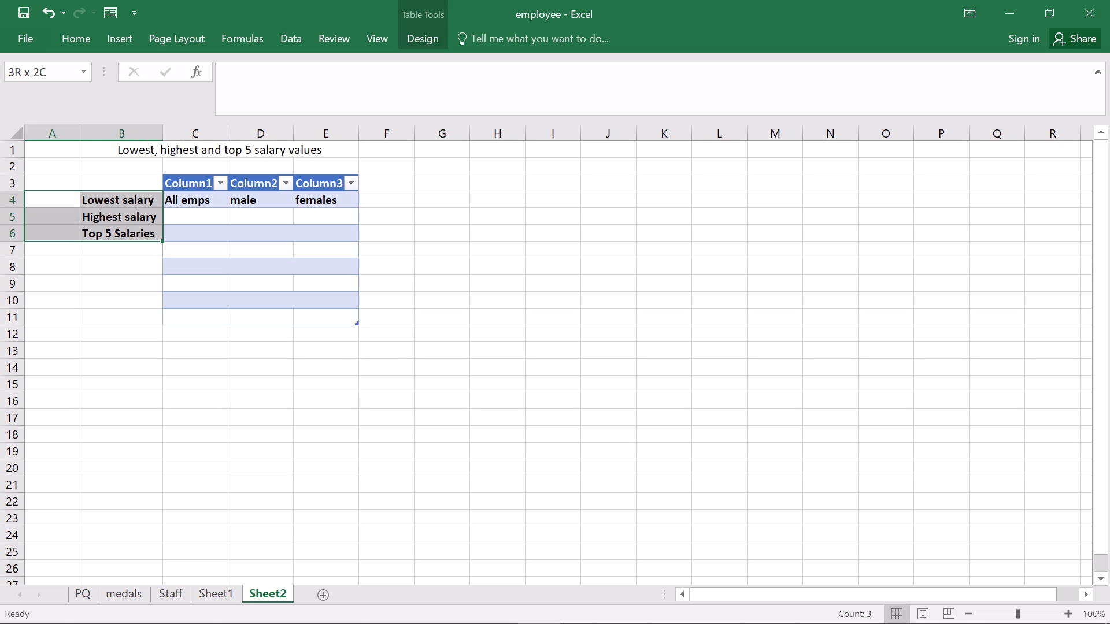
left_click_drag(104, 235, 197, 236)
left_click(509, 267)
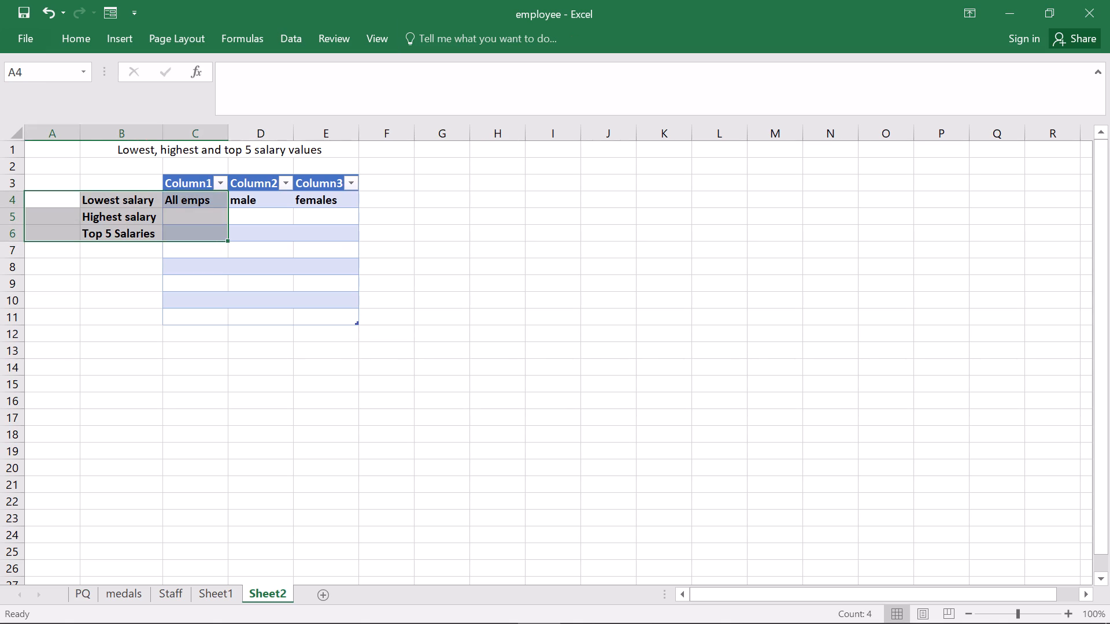
Move the three salary row labels from B4 to B6 down one row, into cells B5 to B7.
left_click(125, 198)
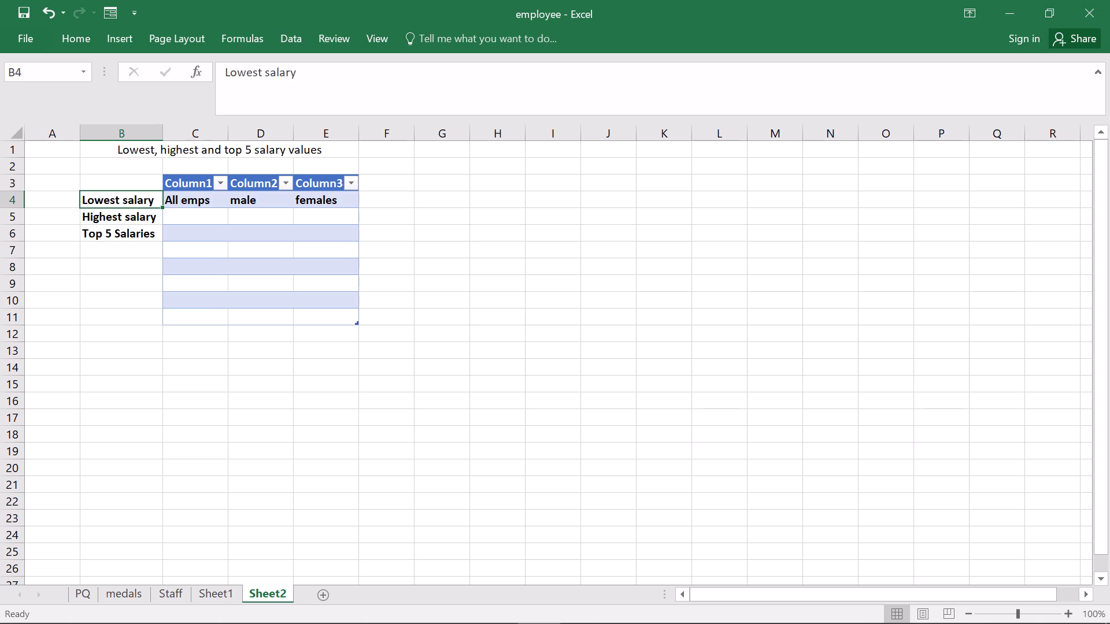
left_click(140, 221)
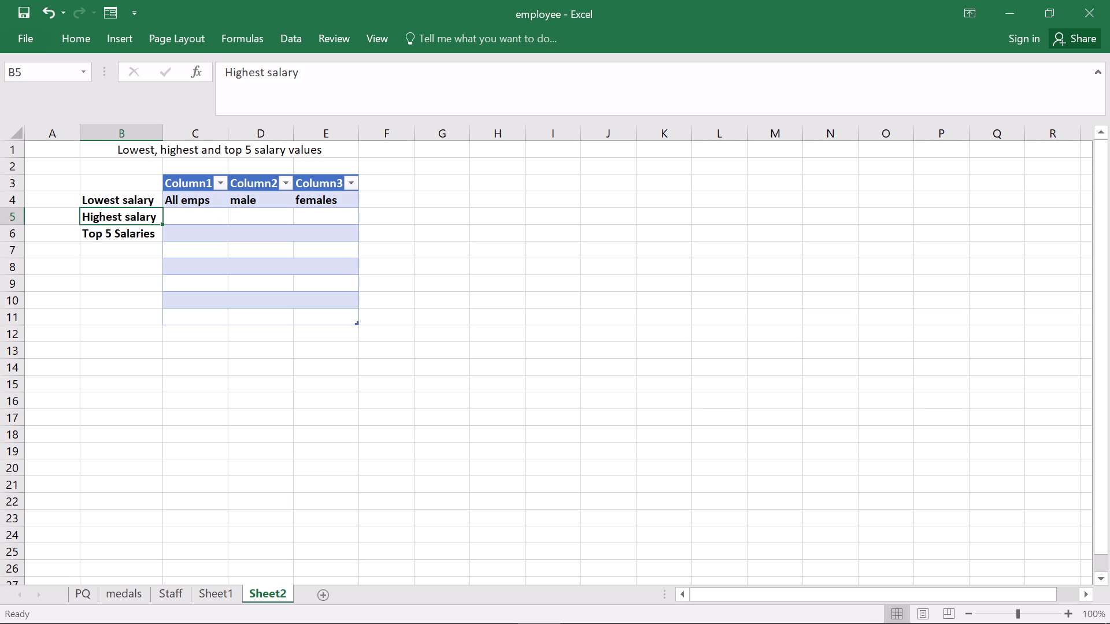
left_click(78, 198)
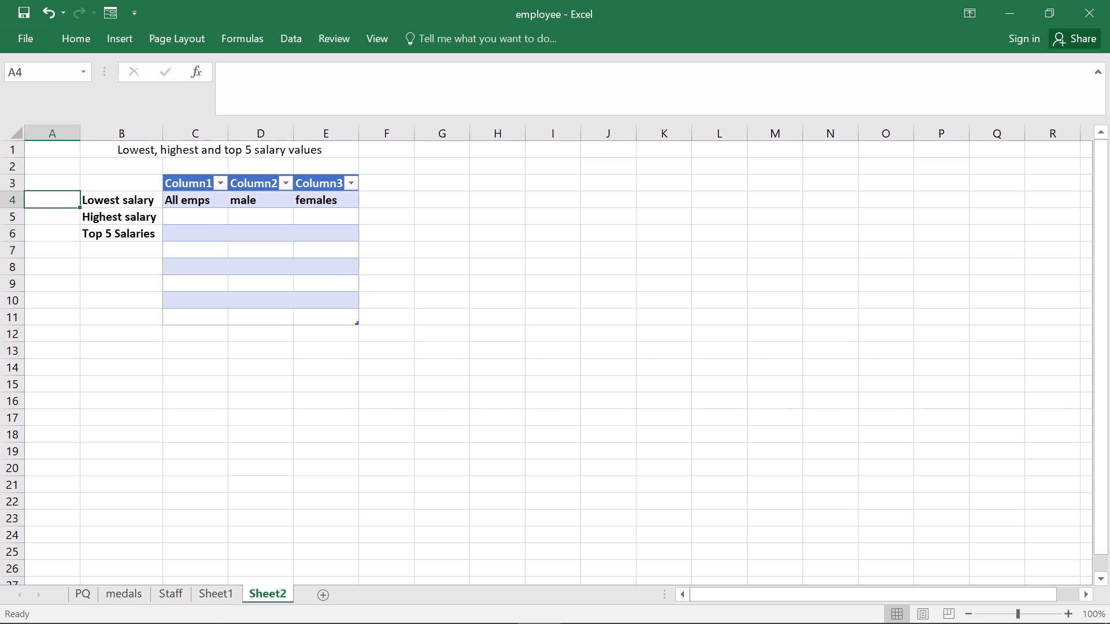
left_click_drag(87, 196, 129, 236)
key("ctrl+c")
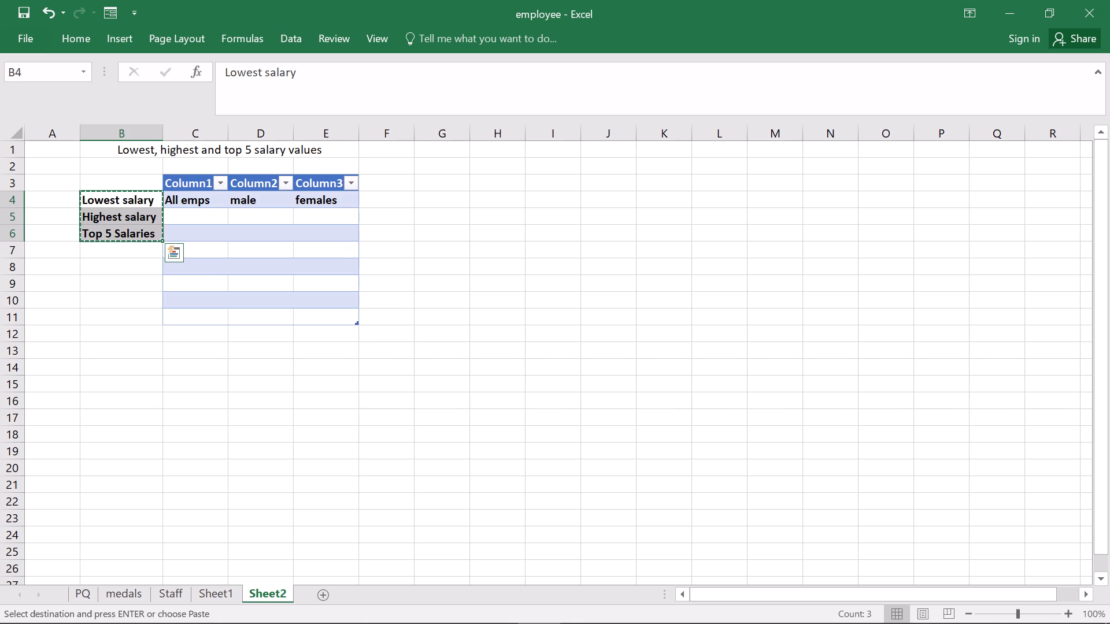
key("ctrl+x")
left_click_drag(85, 214, 144, 268)
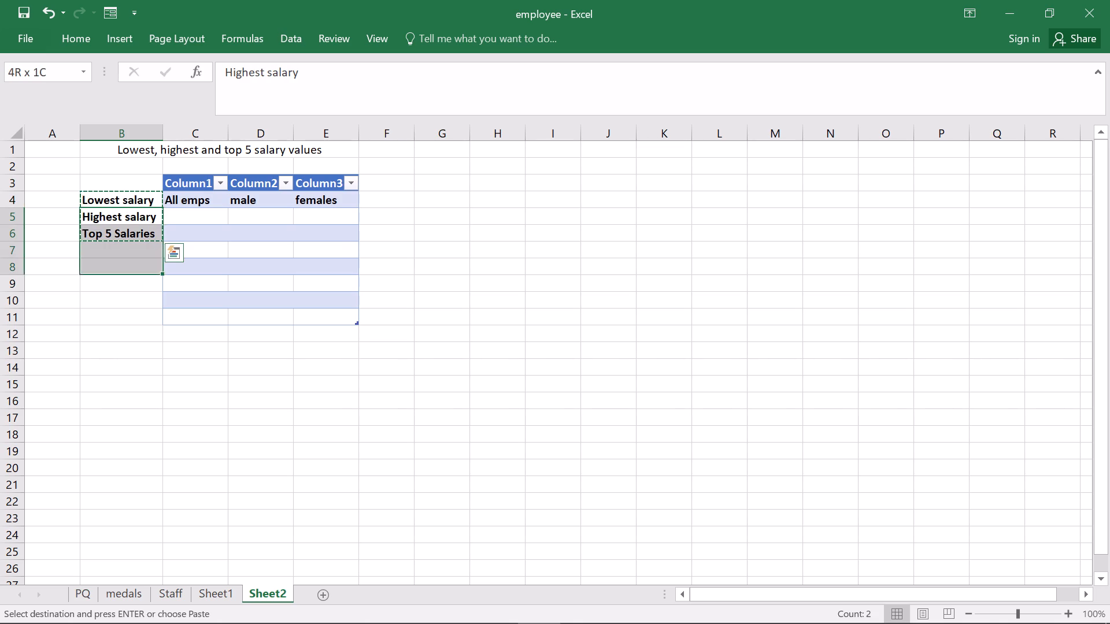
left_click_drag(144, 268, 145, 270)
left_click_drag(145, 270, 145, 257)
left_click_drag(145, 257, 145, 254)
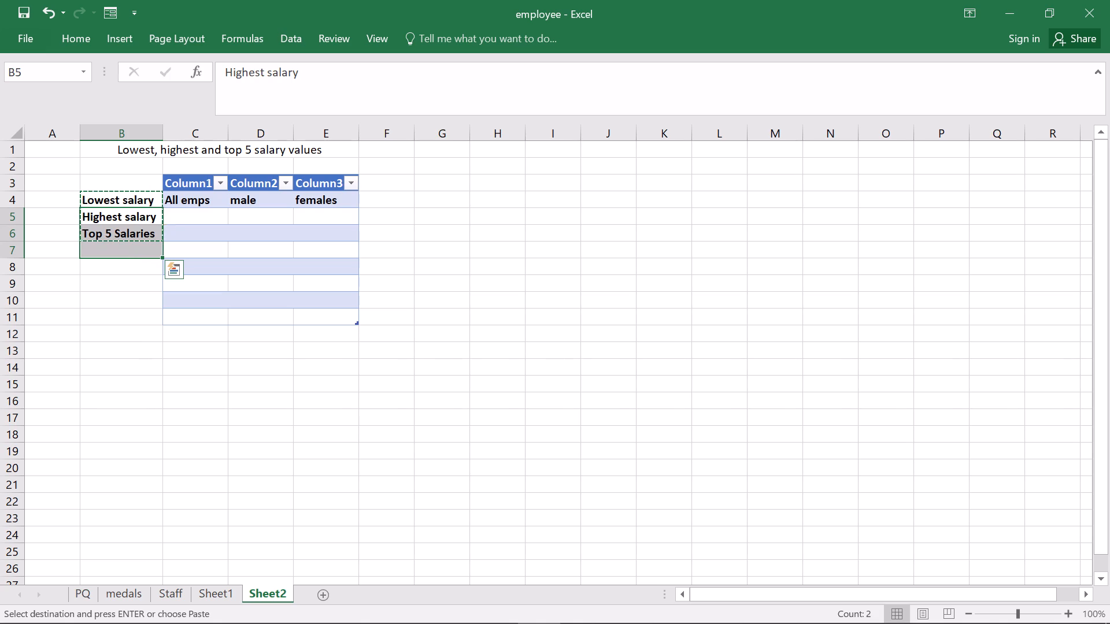
key("ctrl+v")
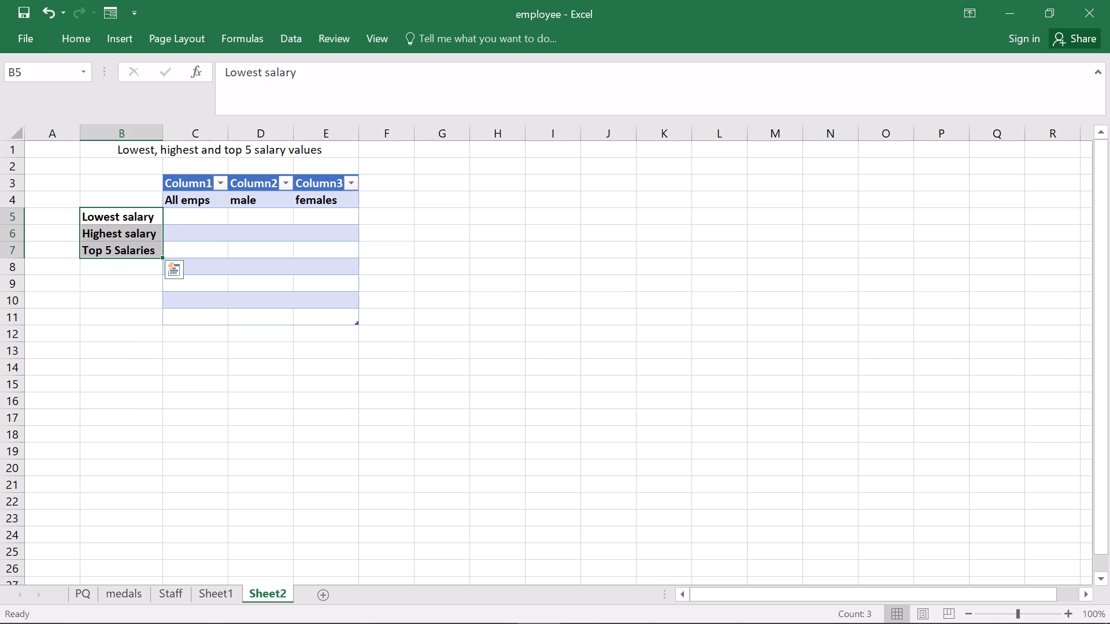
left_click(494, 224)
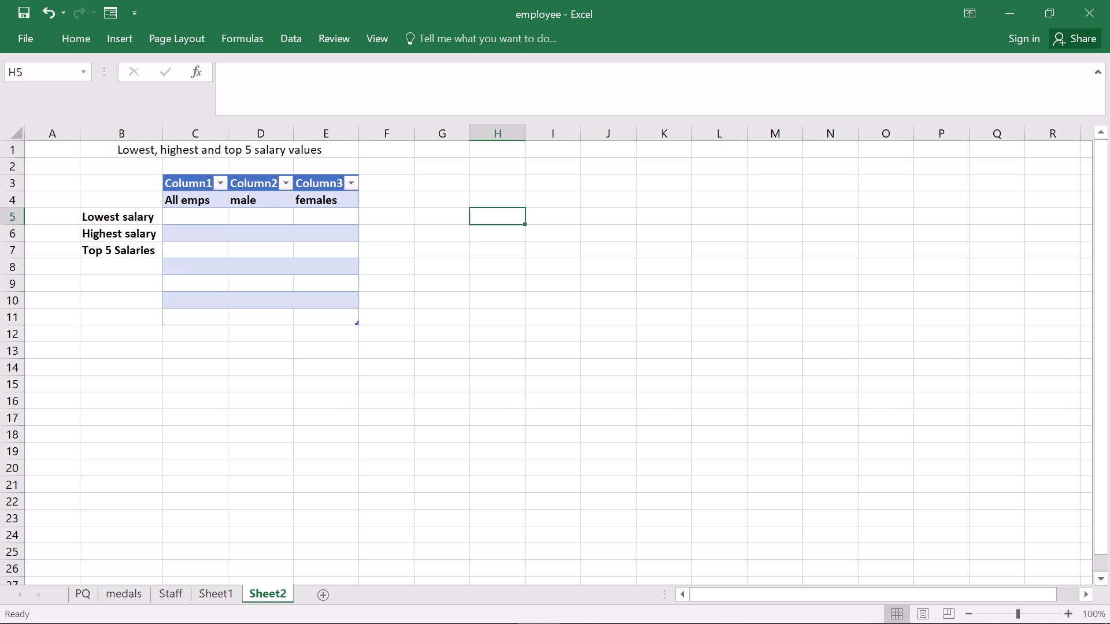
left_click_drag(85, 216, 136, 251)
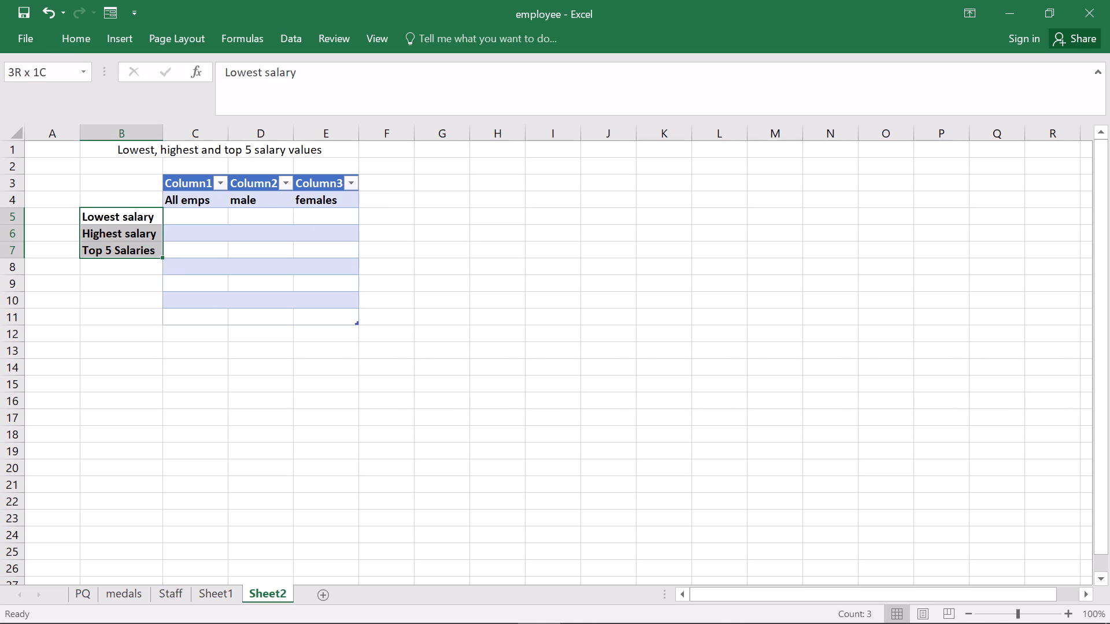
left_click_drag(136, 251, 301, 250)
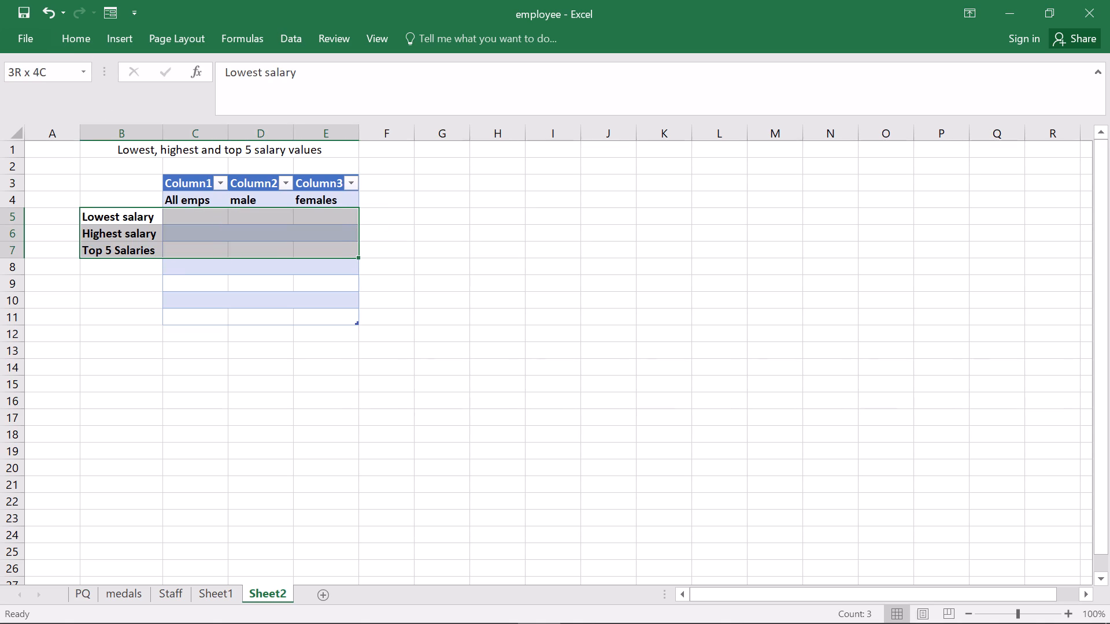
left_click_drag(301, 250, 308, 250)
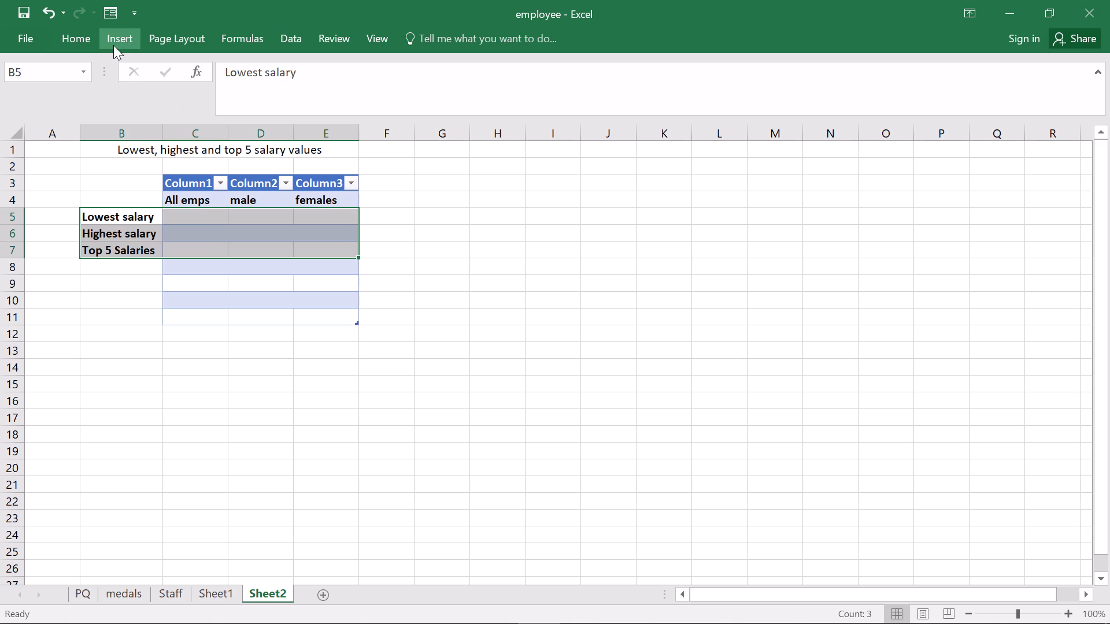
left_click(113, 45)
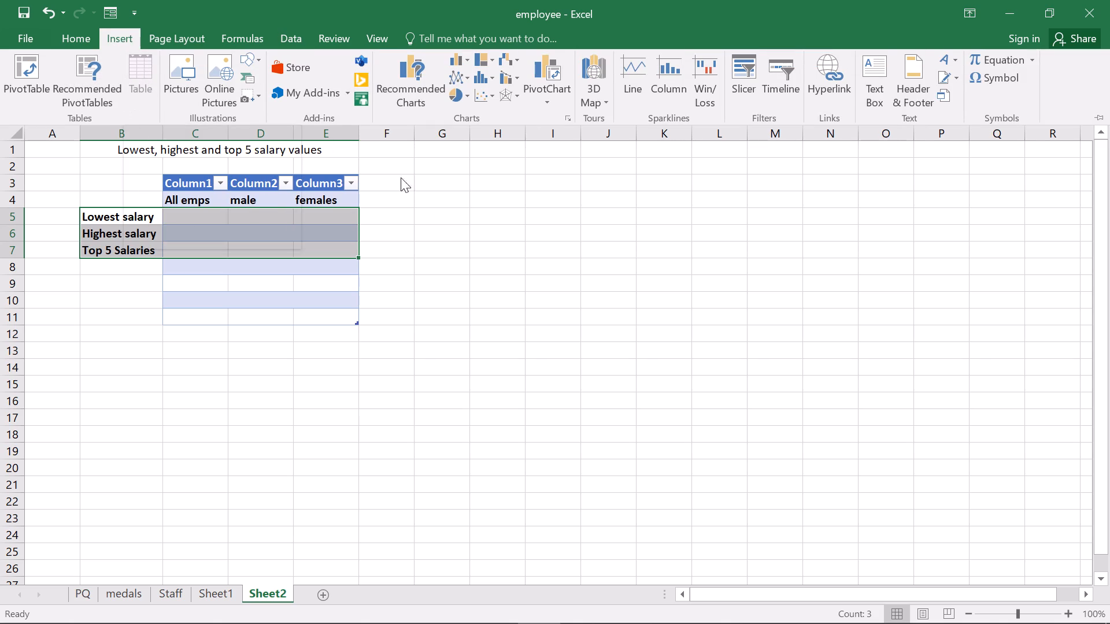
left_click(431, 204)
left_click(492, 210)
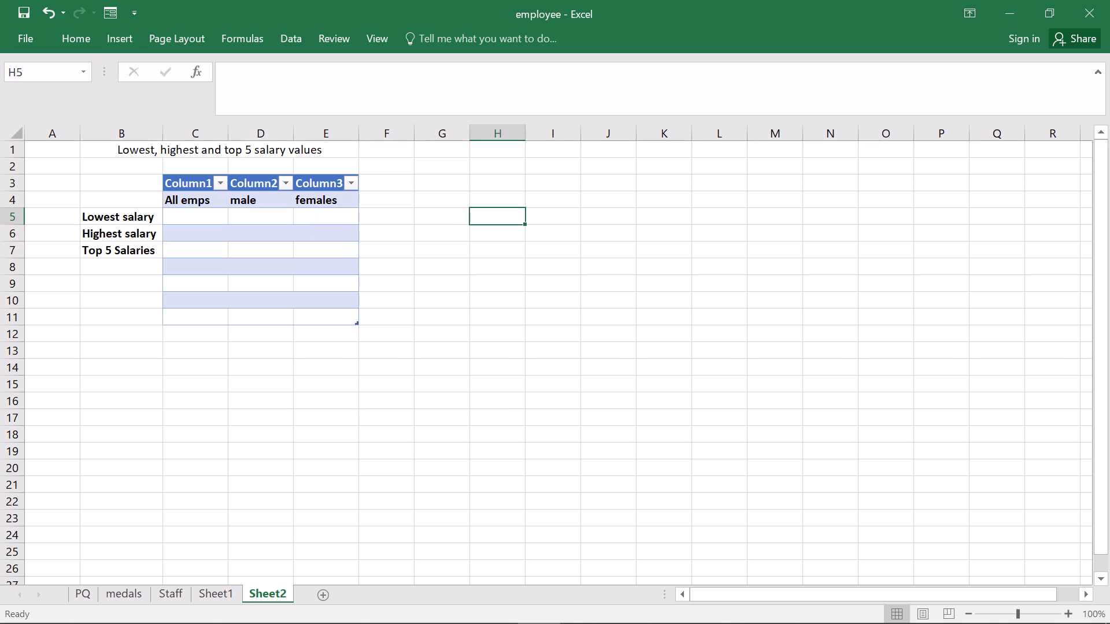
Convert the salary row labels in cells B5 to B7 into a table, with the option for existing headers on.
left_click_drag(87, 213, 94, 228)
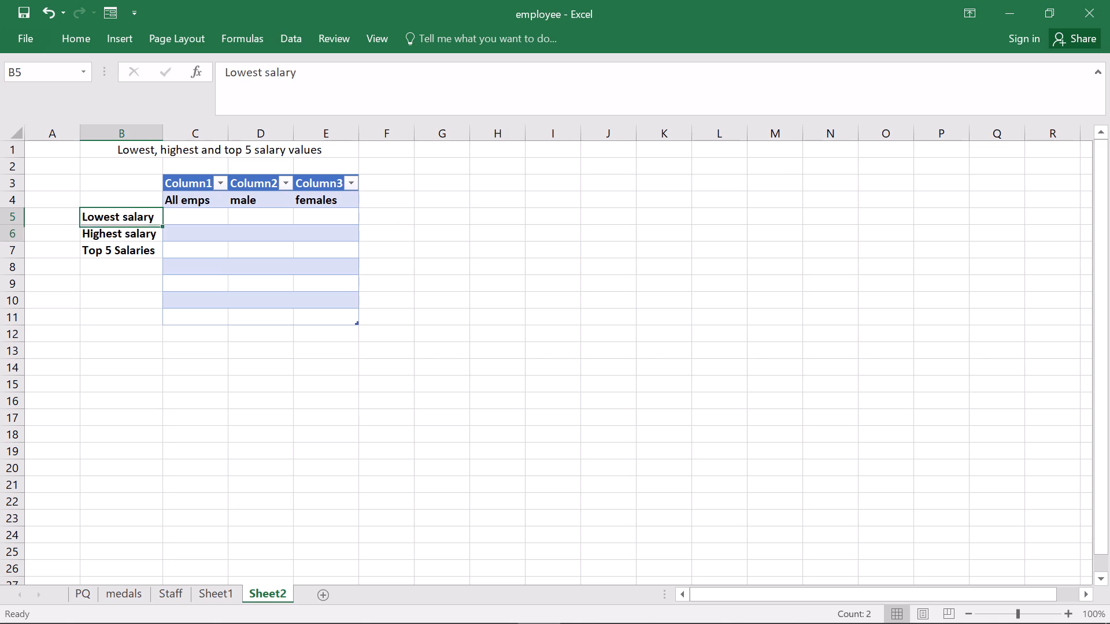
left_click_drag(94, 228, 118, 248)
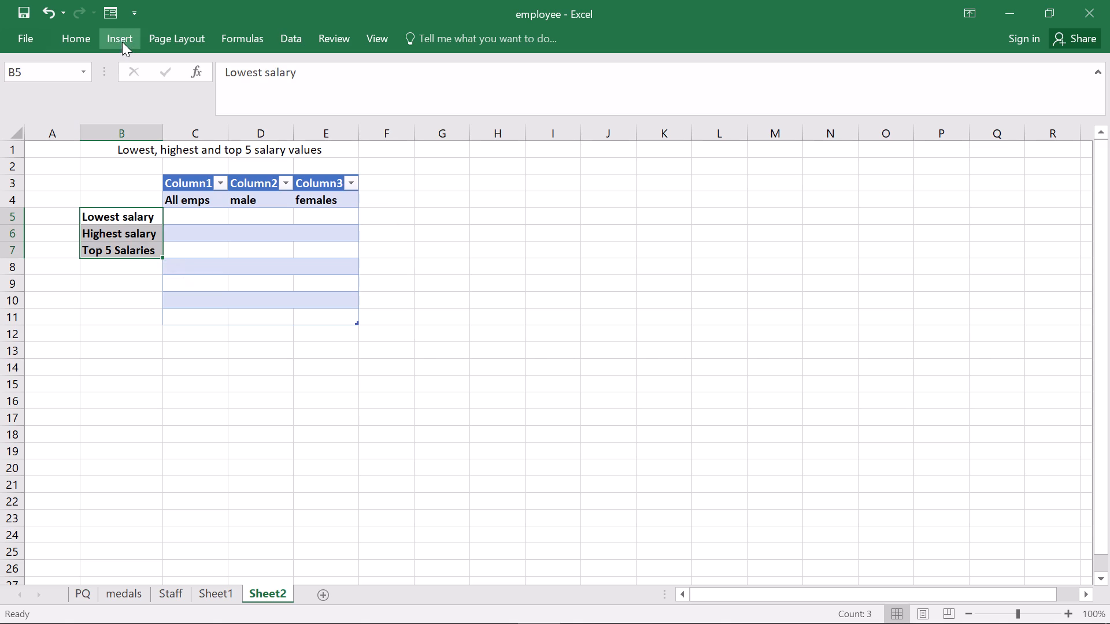
left_click(122, 42)
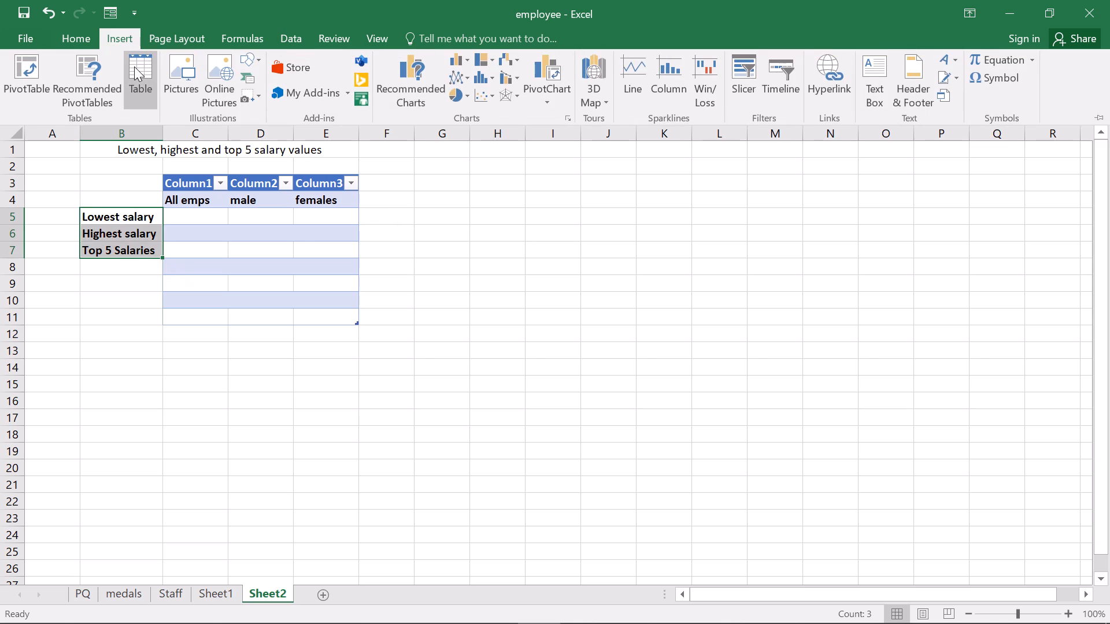
left_click(134, 66)
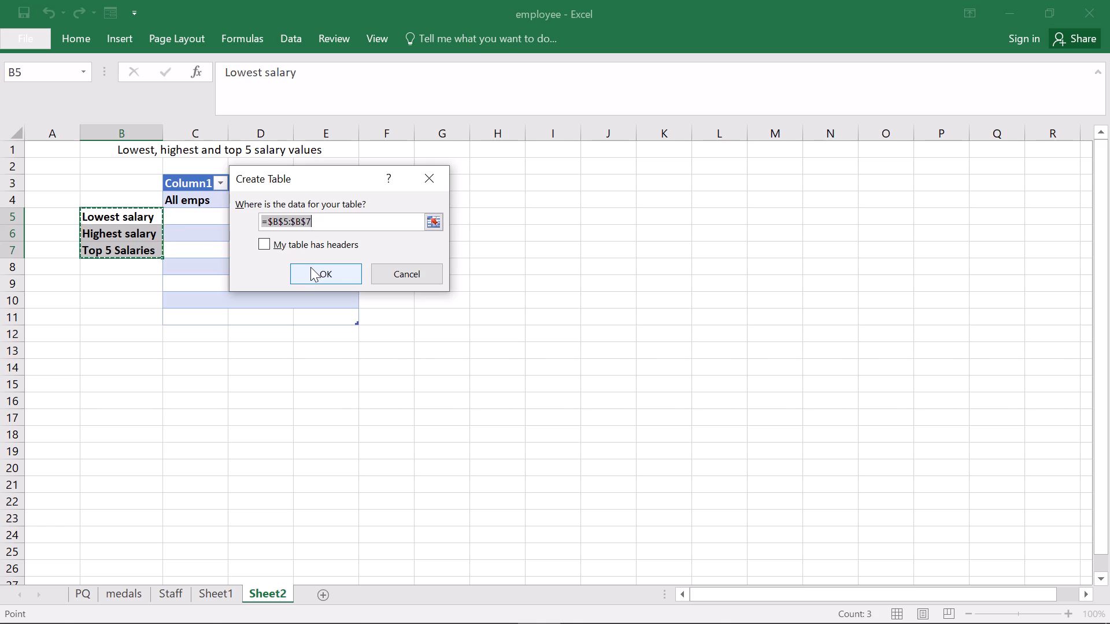
left_click(263, 235)
left_click(263, 248)
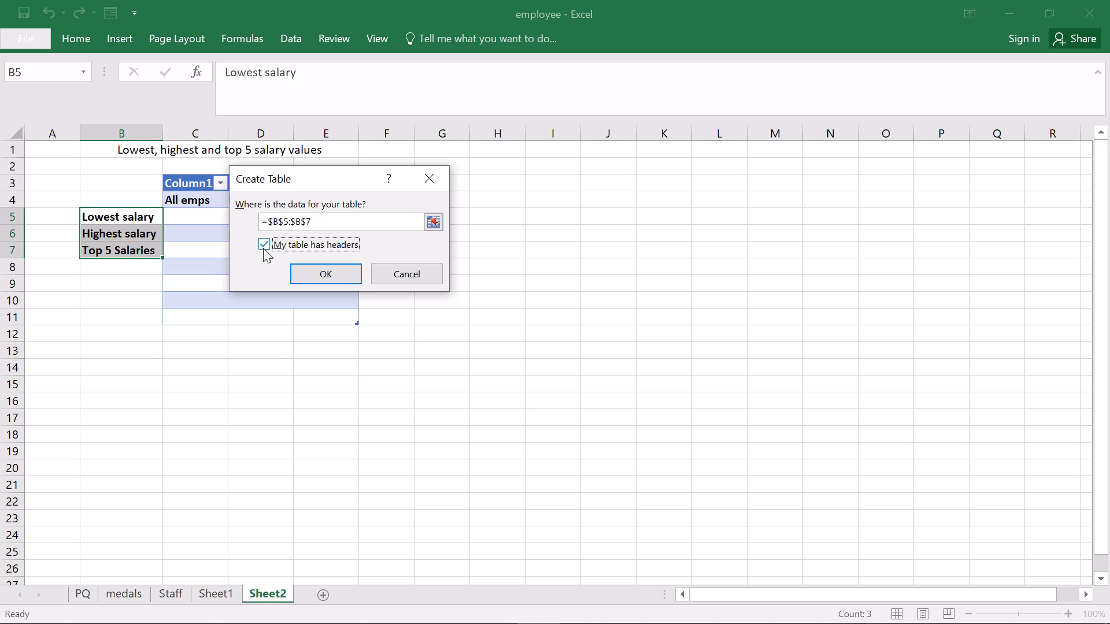
left_click(316, 278)
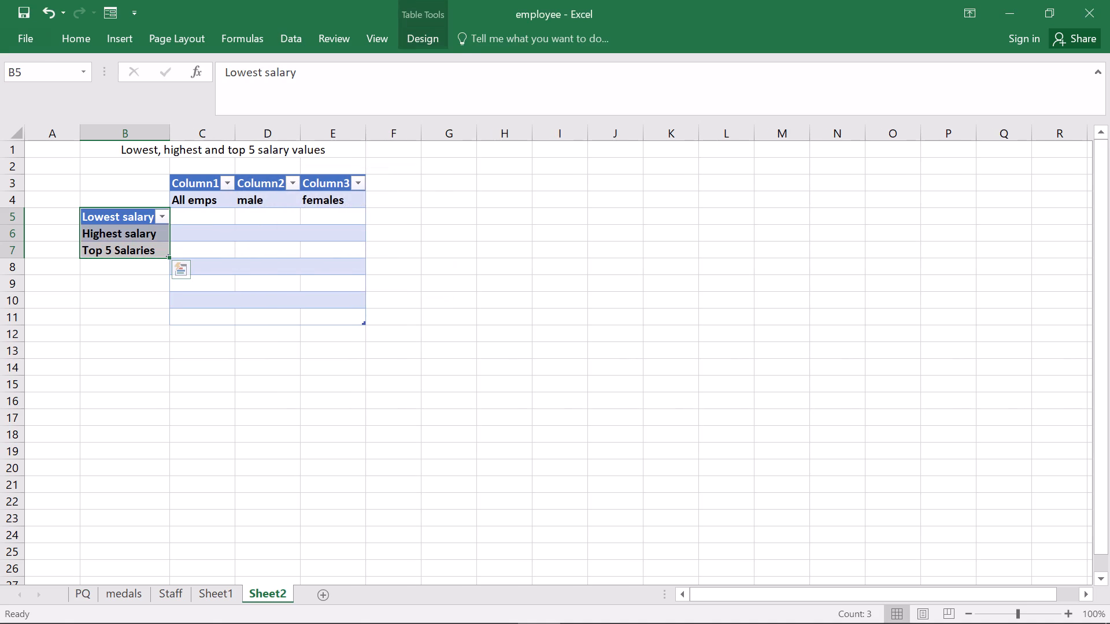
left_click(402, 282)
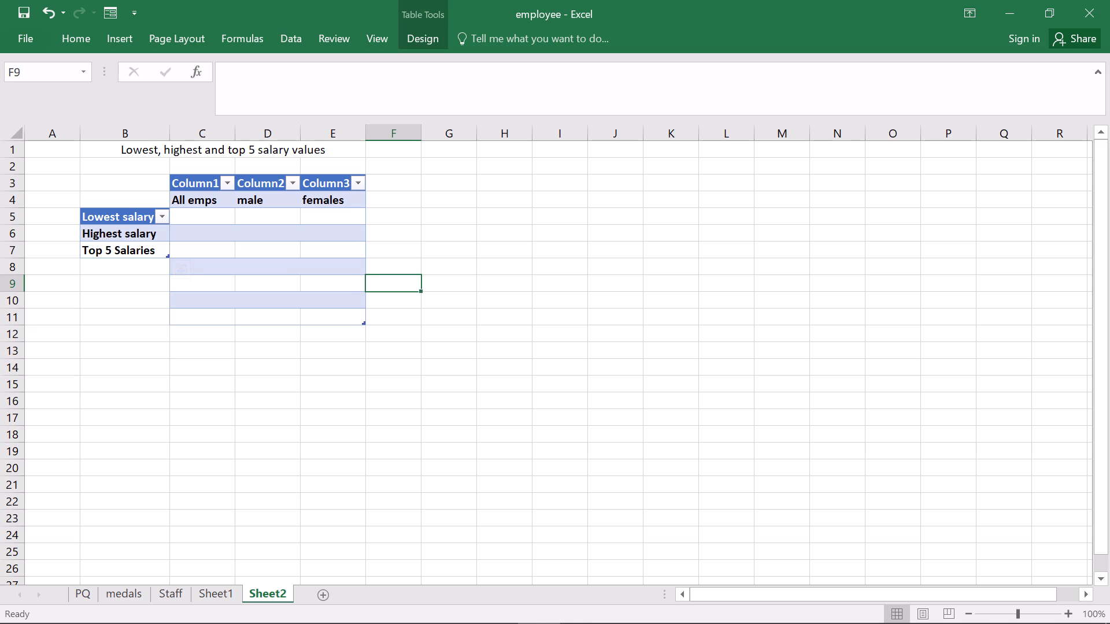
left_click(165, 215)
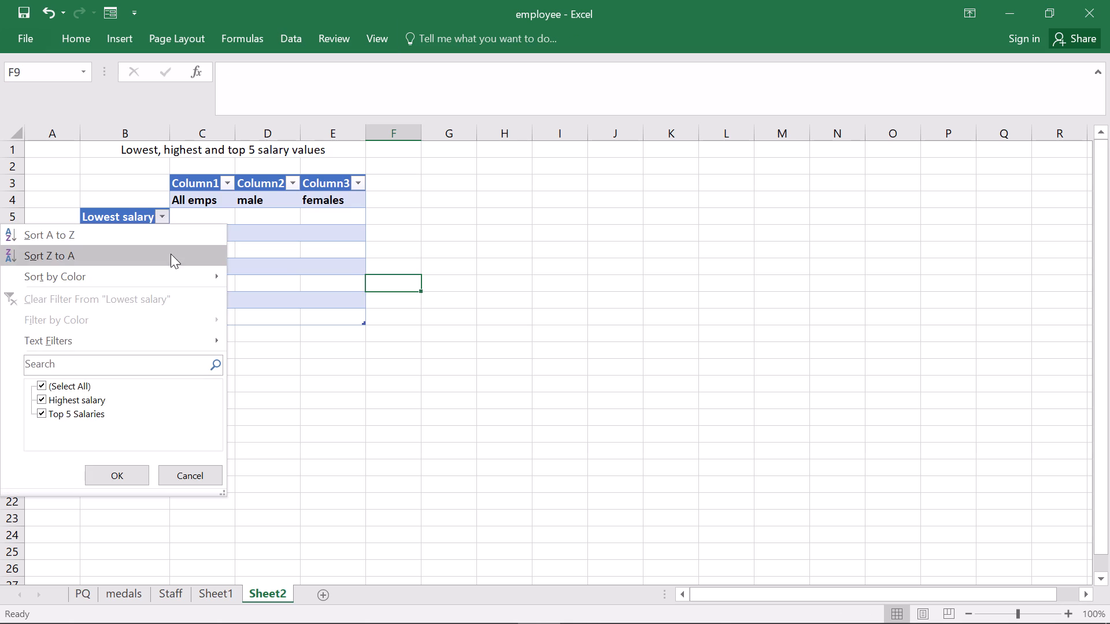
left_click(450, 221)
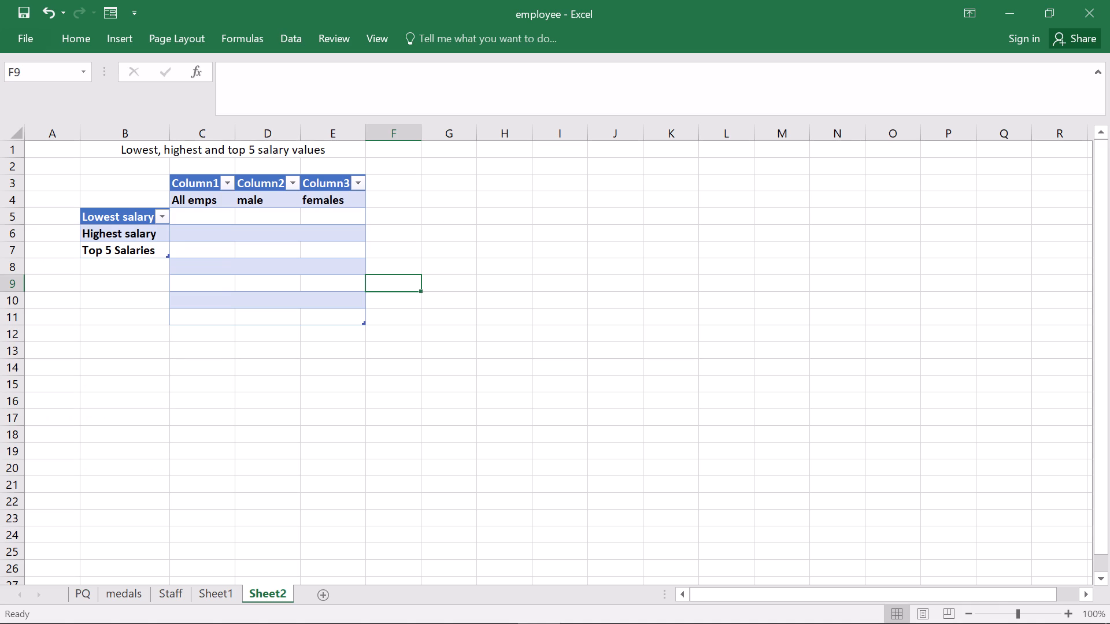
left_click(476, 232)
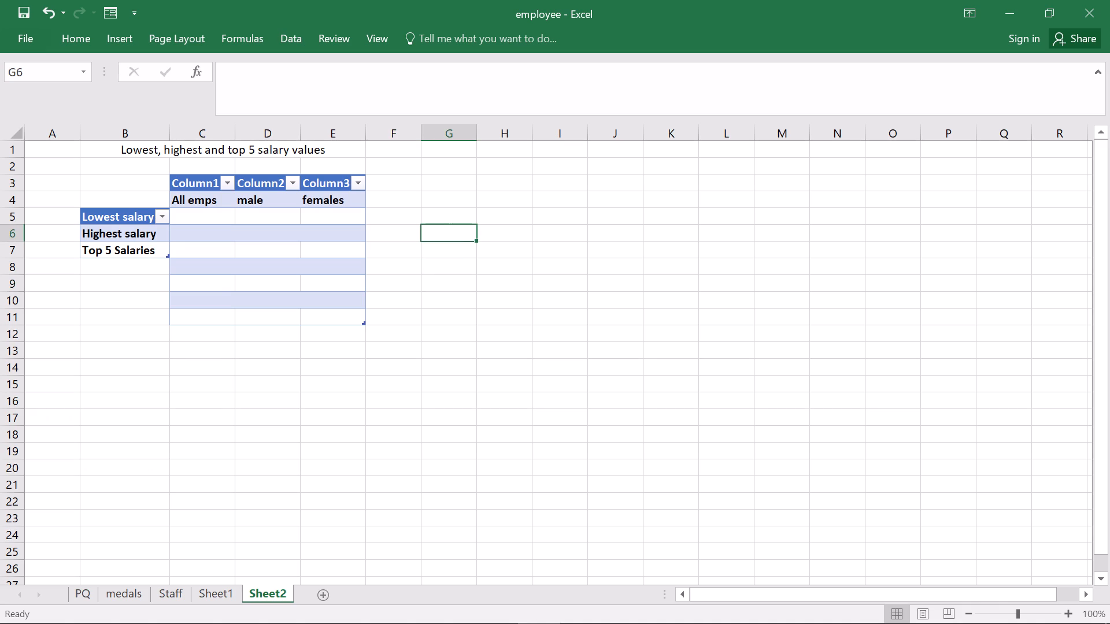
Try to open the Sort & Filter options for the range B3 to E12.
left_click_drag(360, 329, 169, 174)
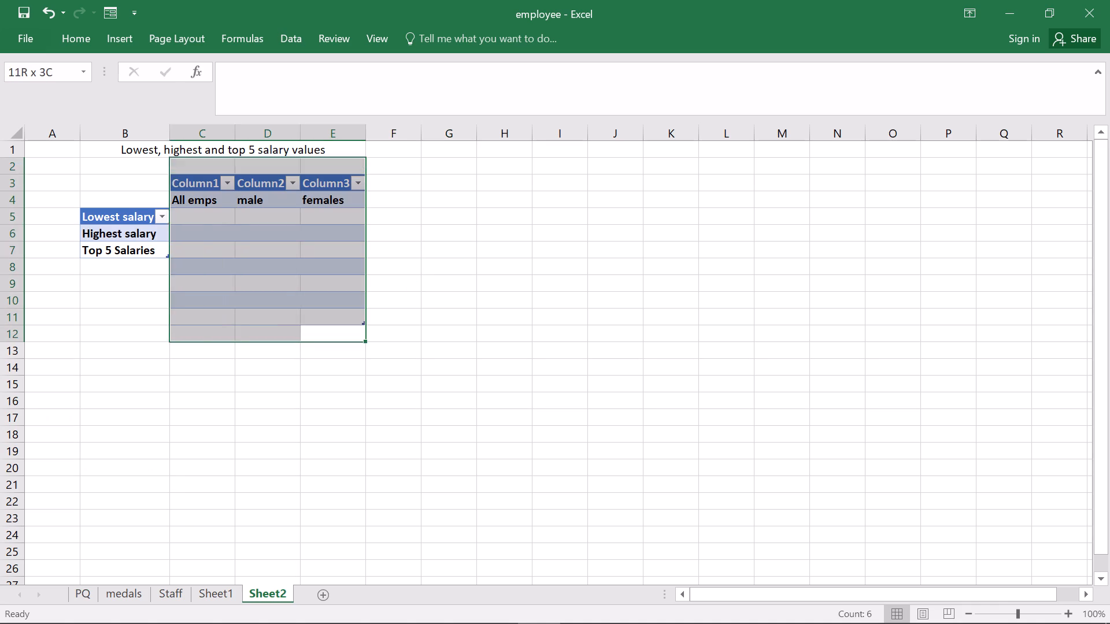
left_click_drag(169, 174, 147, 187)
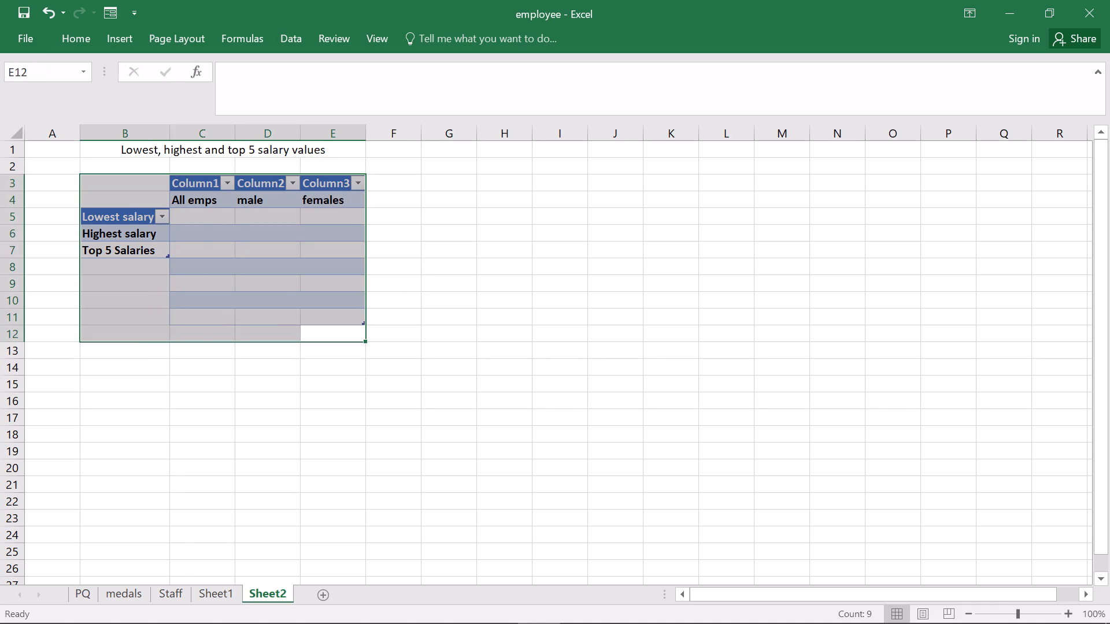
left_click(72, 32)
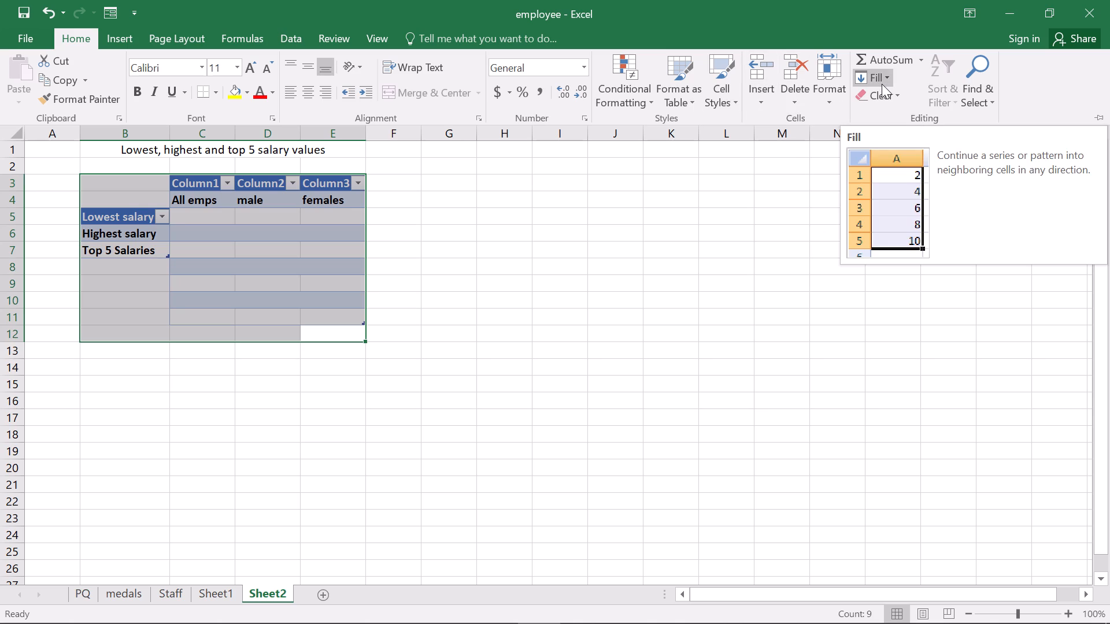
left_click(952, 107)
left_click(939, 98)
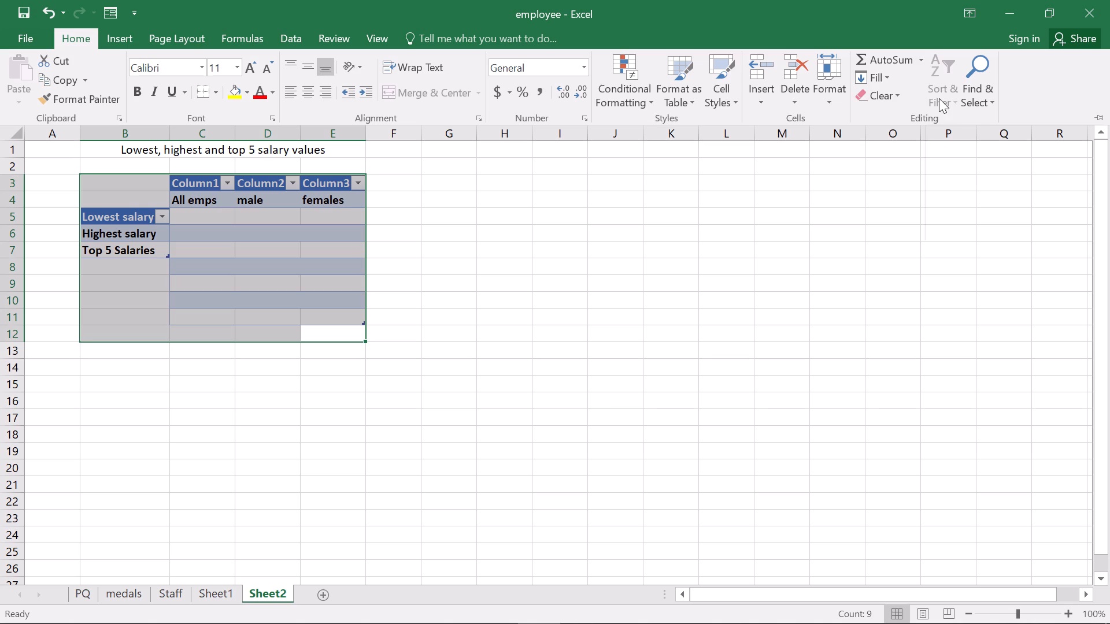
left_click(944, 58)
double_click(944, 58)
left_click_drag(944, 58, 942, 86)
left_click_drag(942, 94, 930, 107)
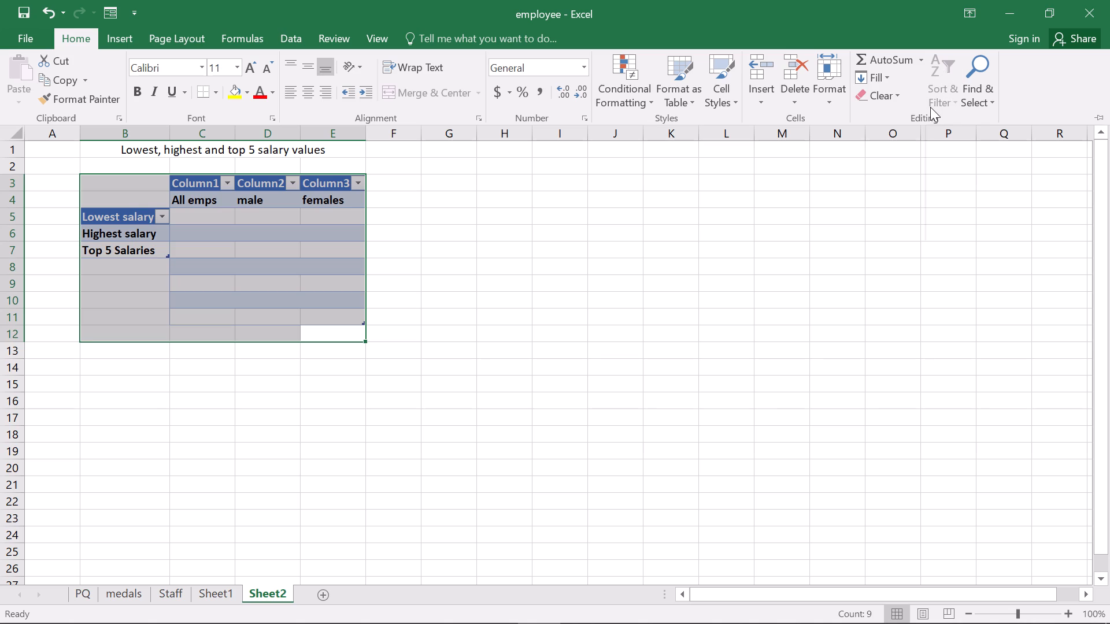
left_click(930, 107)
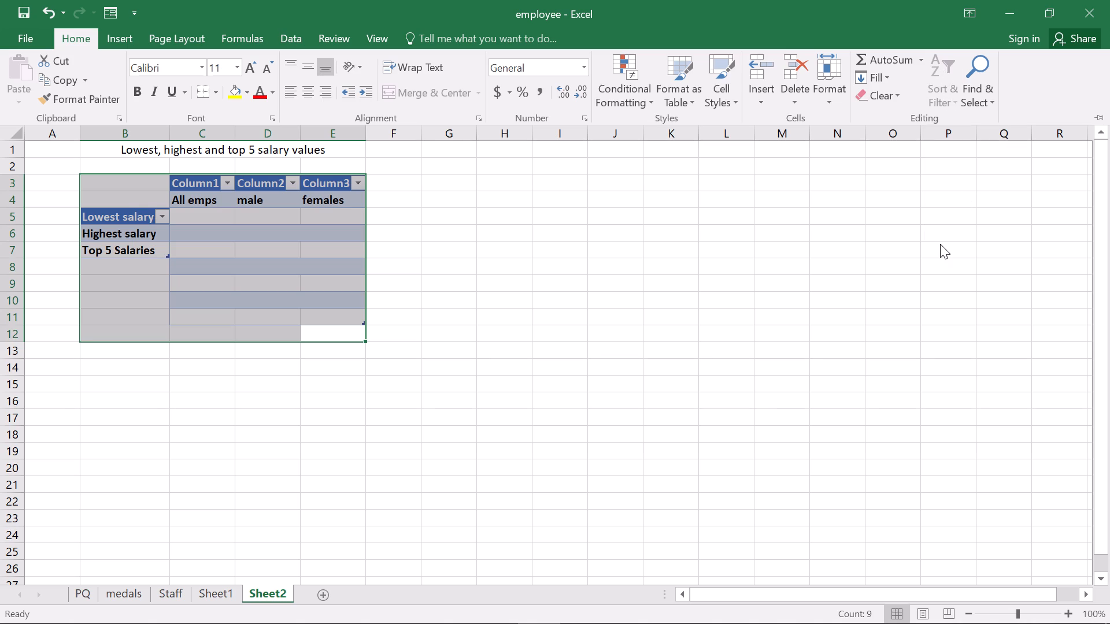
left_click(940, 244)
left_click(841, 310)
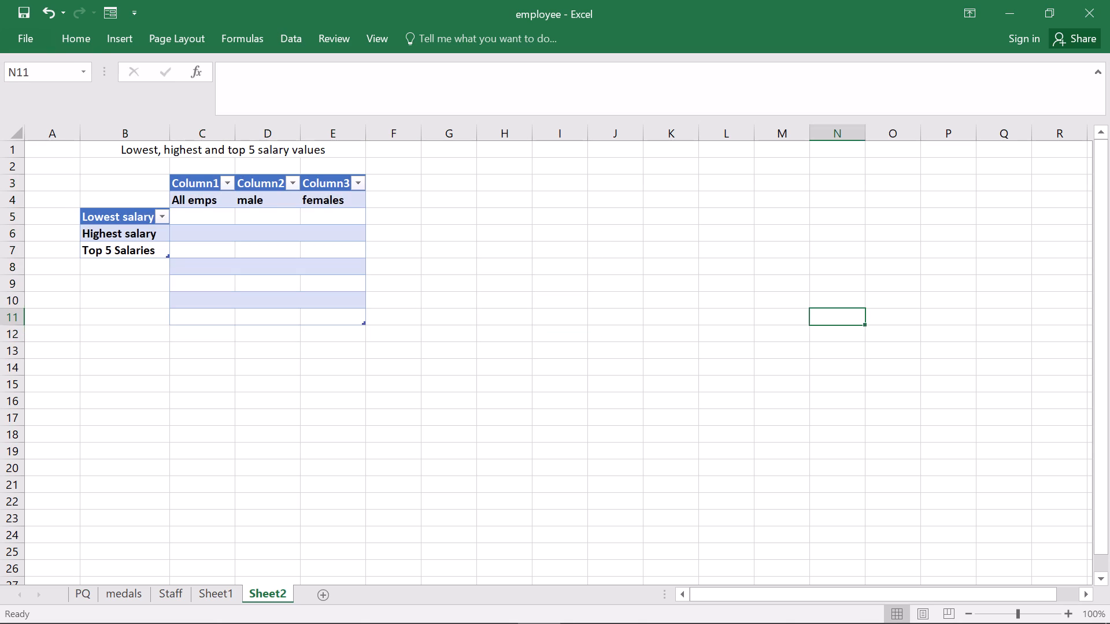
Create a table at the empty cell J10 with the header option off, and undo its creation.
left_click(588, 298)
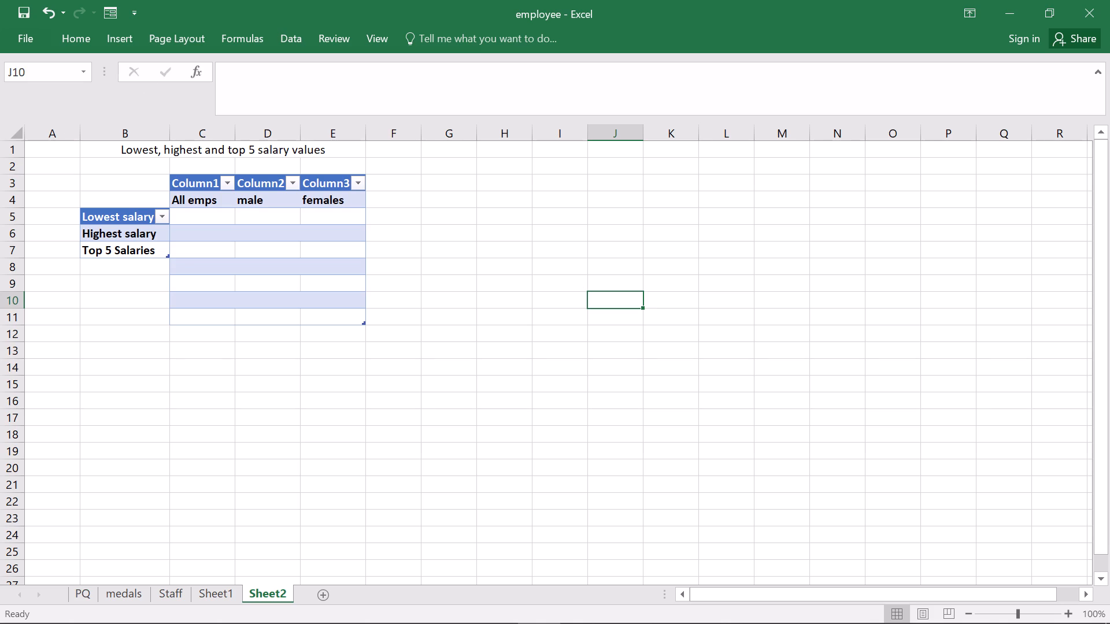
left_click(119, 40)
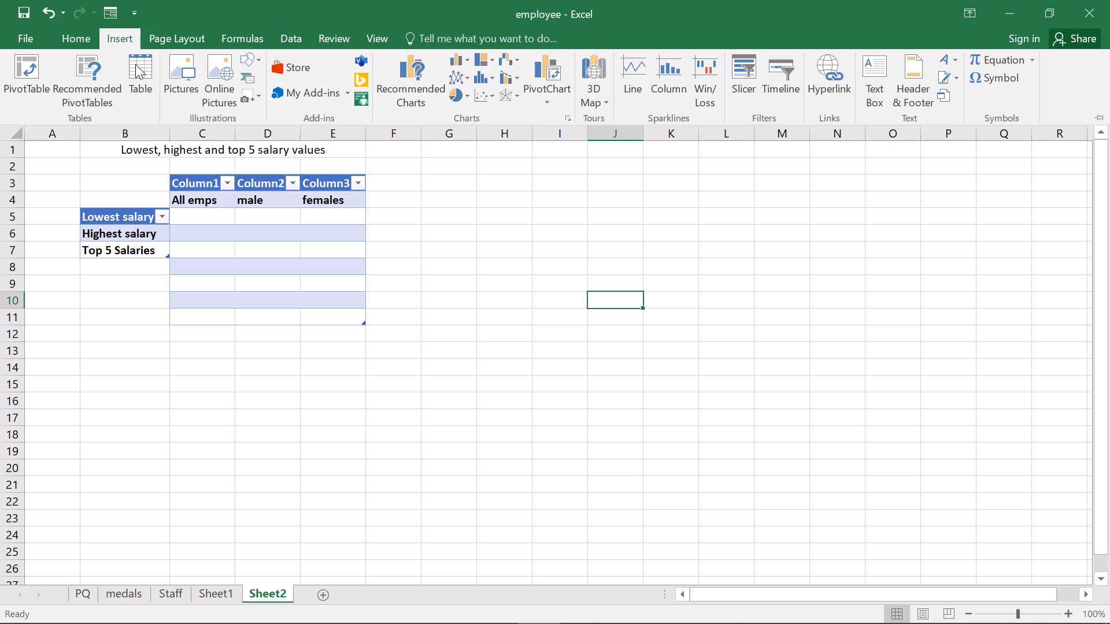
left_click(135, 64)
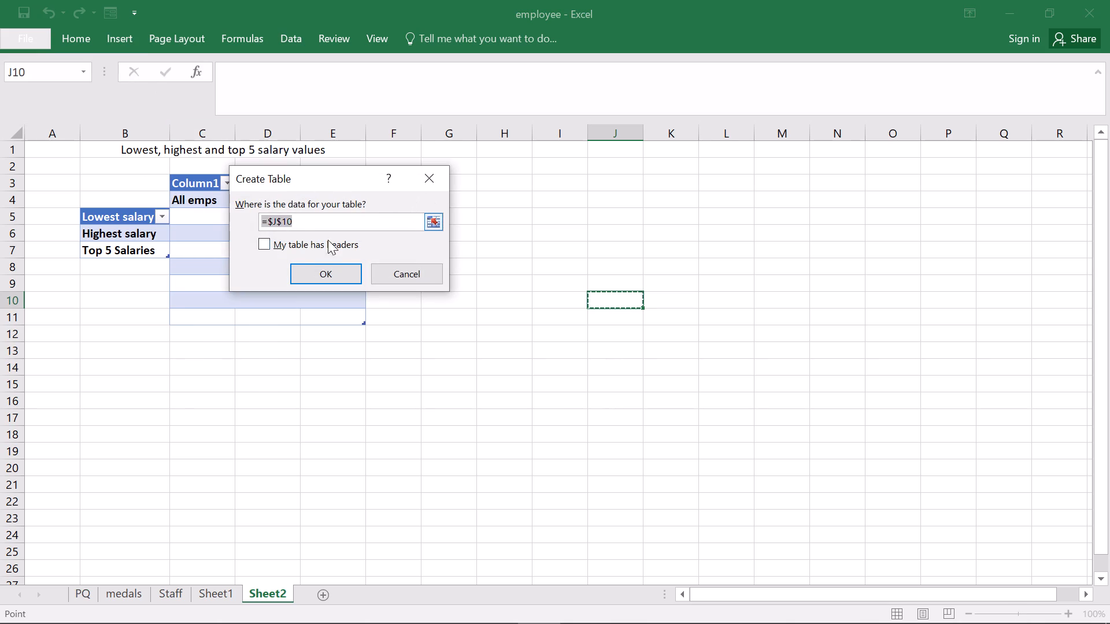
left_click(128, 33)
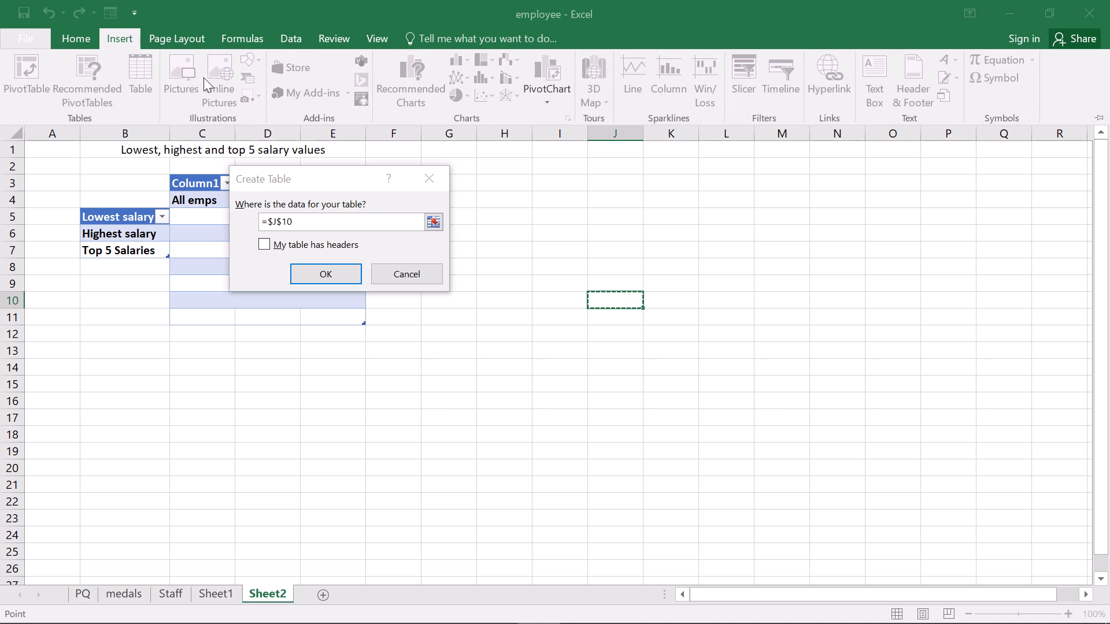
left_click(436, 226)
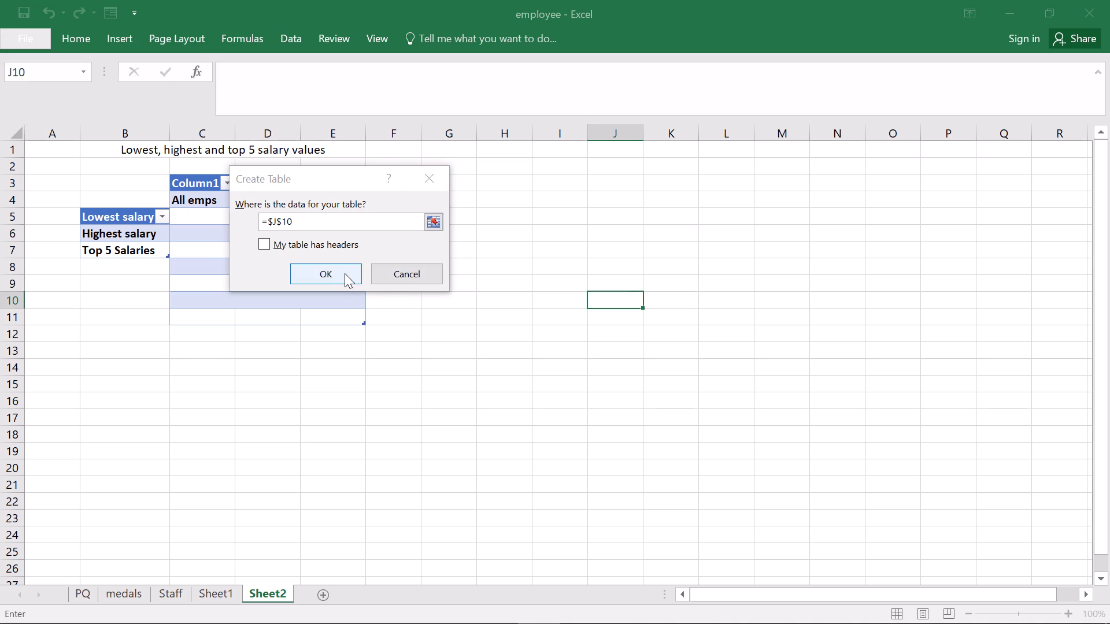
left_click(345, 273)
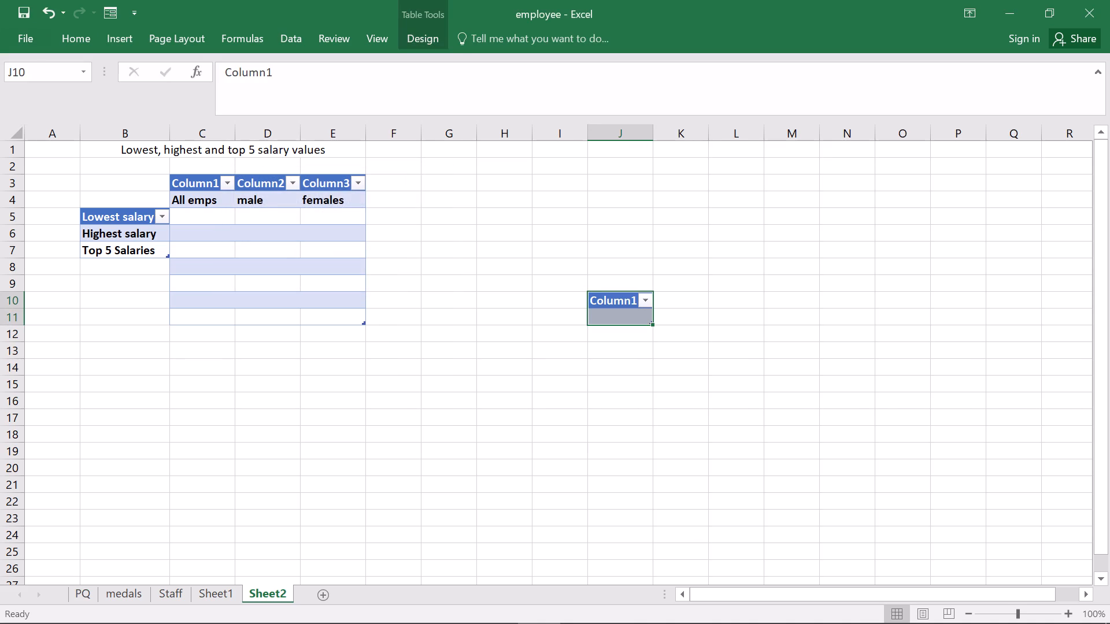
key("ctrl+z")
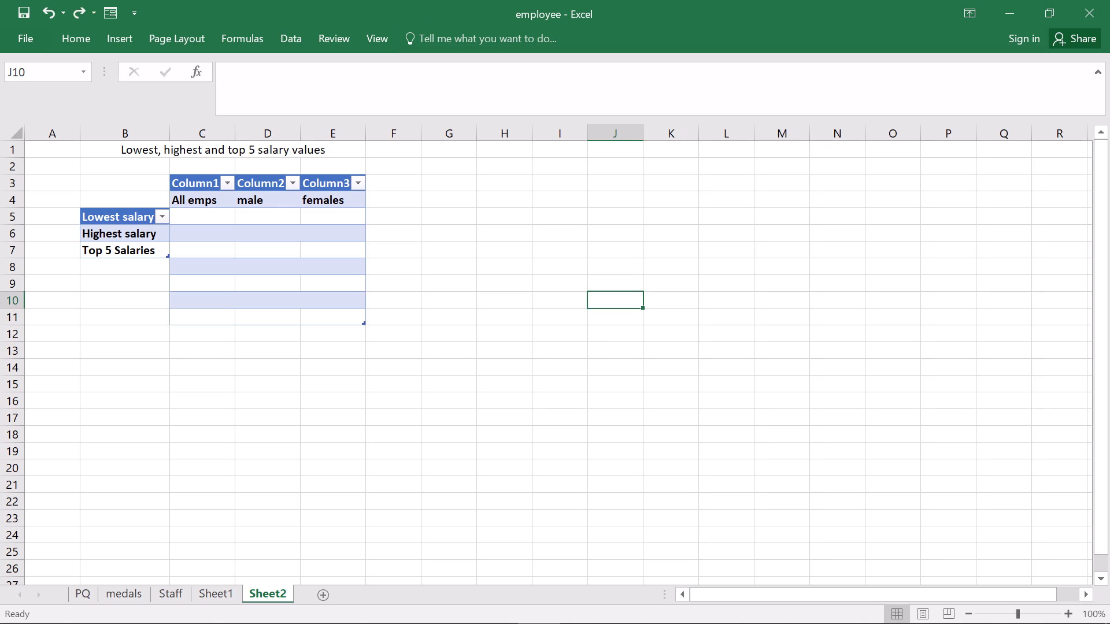
Create a table on the empty range C14 to F18 below the existing tables, with the option for existing headers on.
left_click(124, 38)
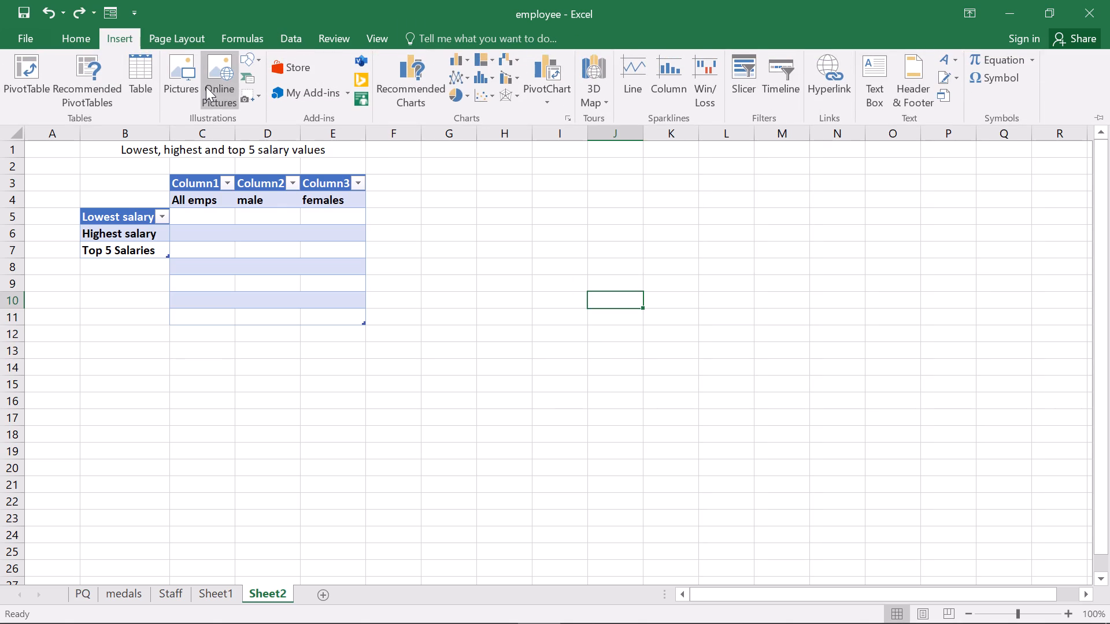
left_click(526, 315)
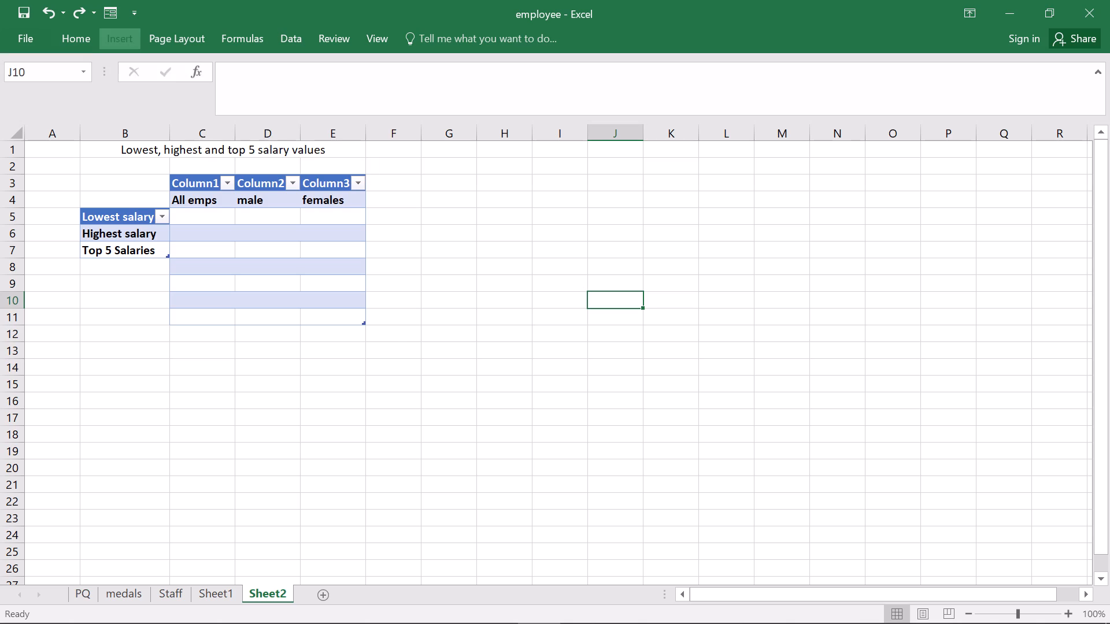
left_click_drag(171, 372, 362, 485)
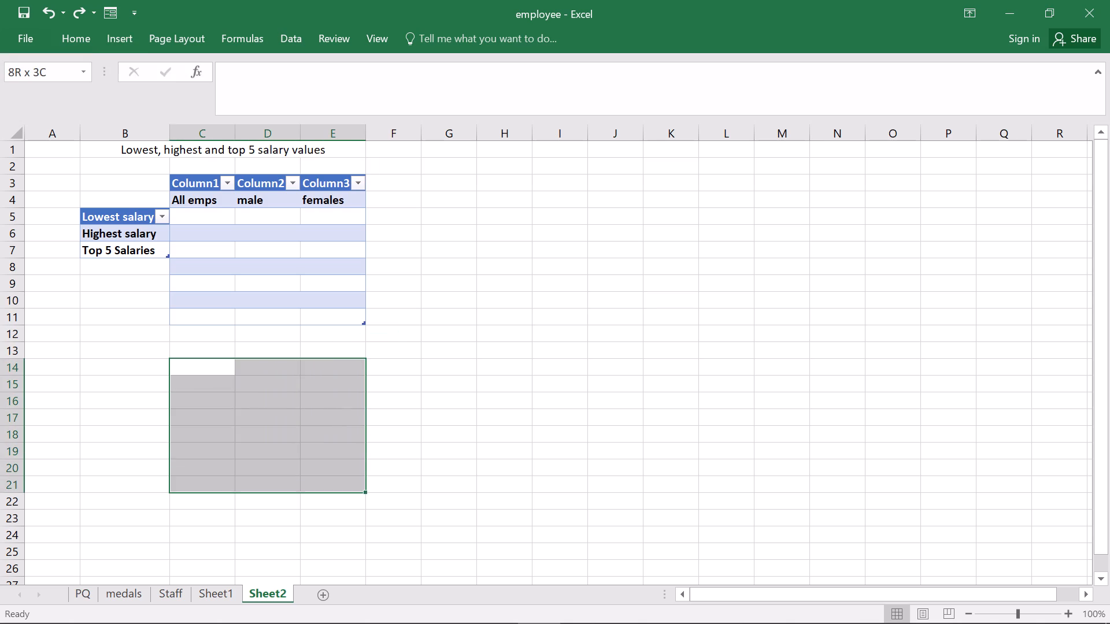
left_click_drag(362, 485, 369, 485)
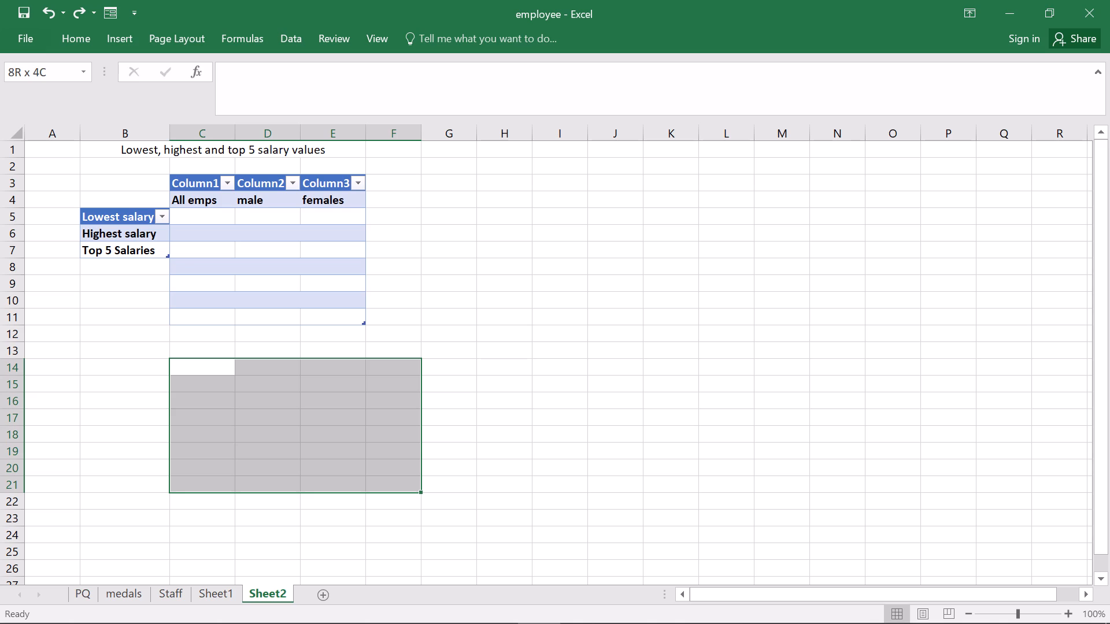
left_click_drag(369, 485, 369, 469)
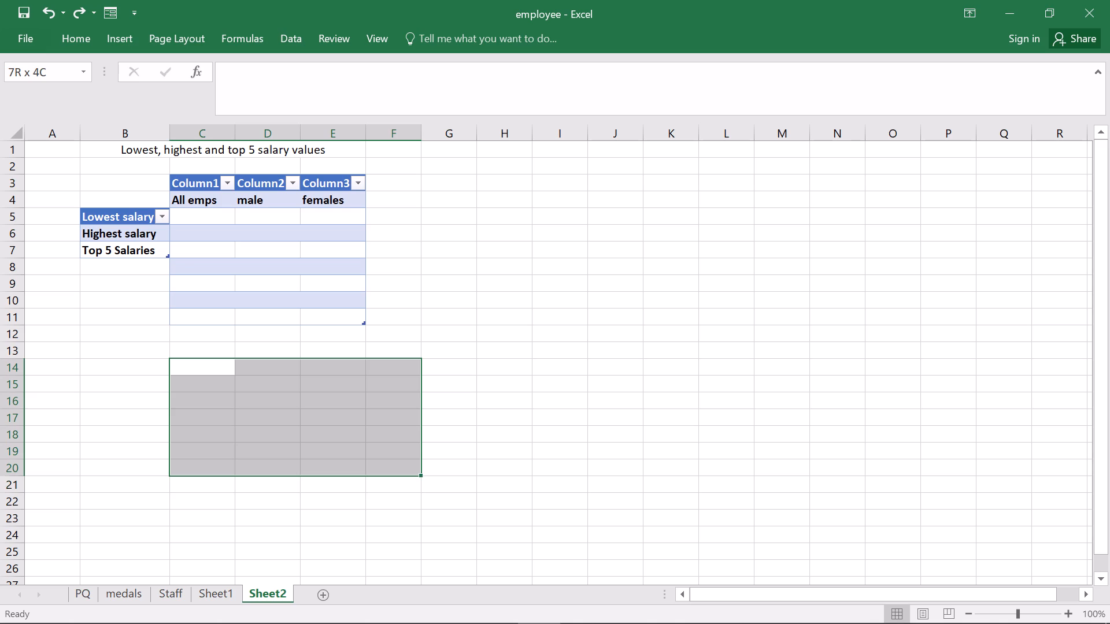
left_click_drag(369, 469, 369, 452)
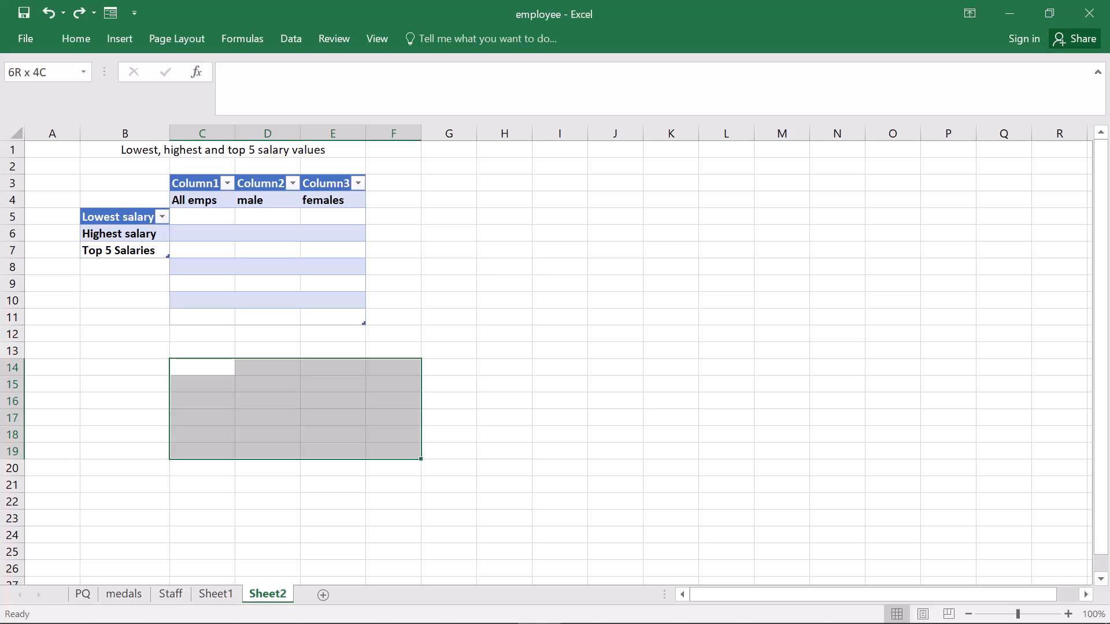
left_click_drag(369, 452, 369, 440)
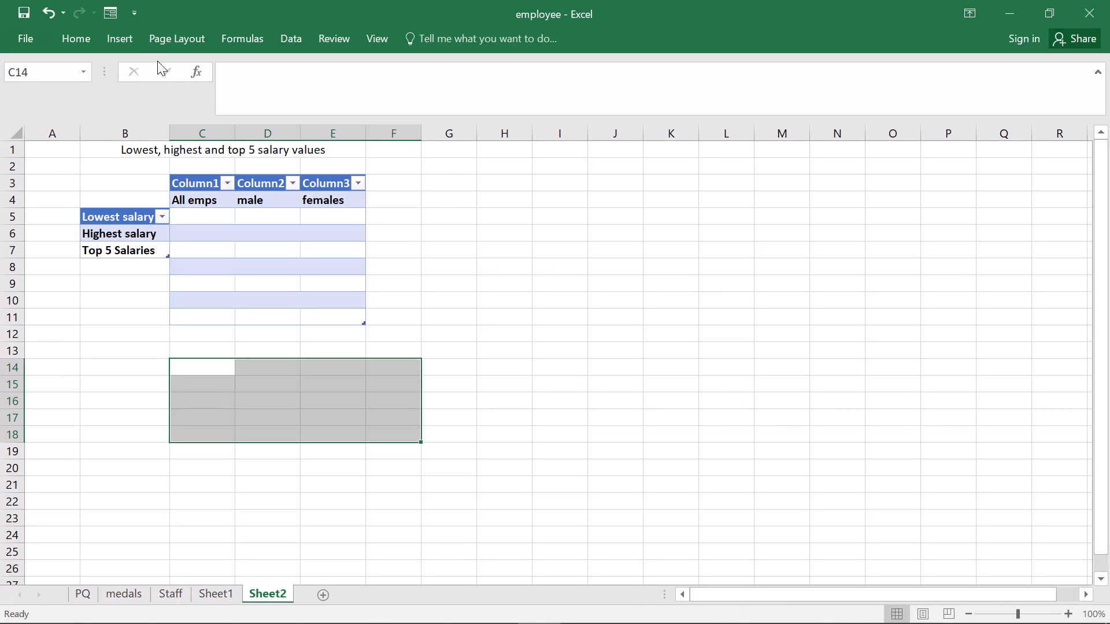
left_click(128, 38)
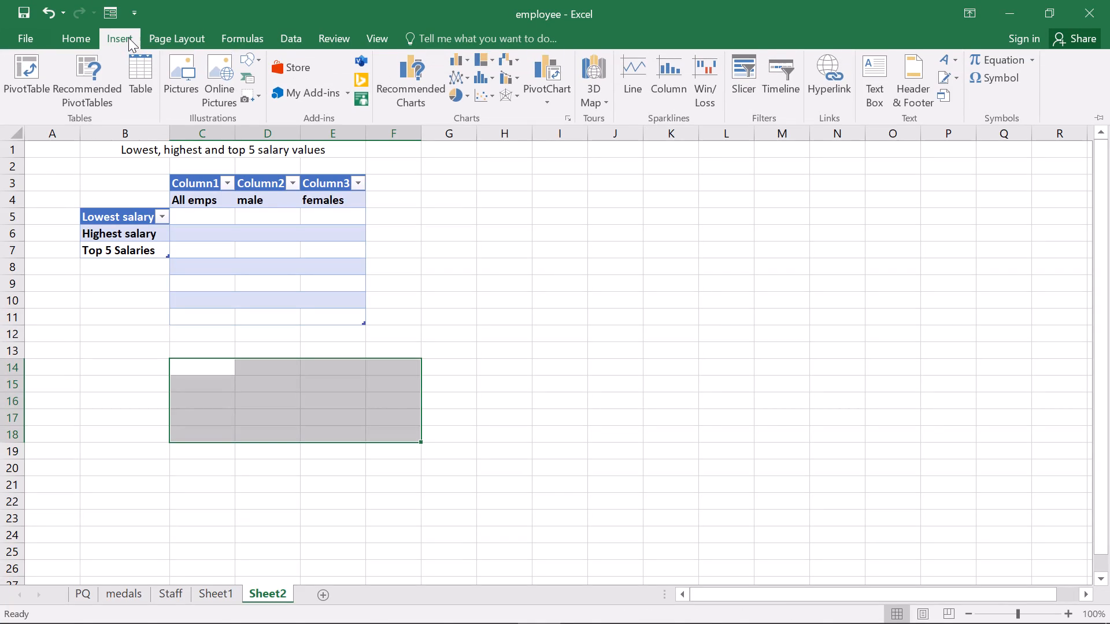
left_click(148, 81)
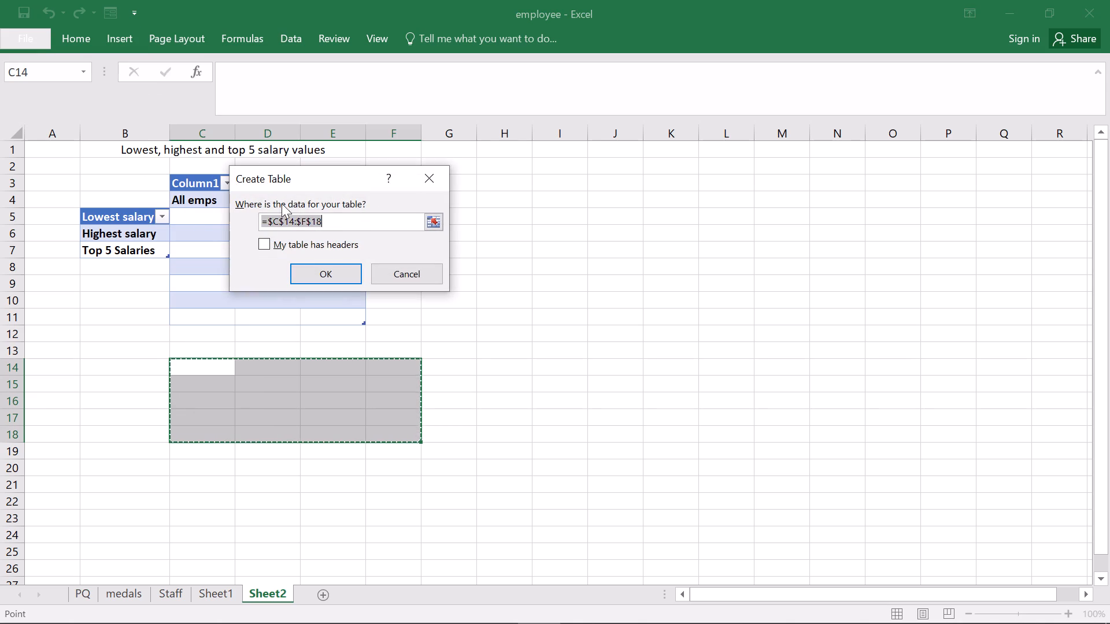
left_click(262, 237)
left_click(322, 280)
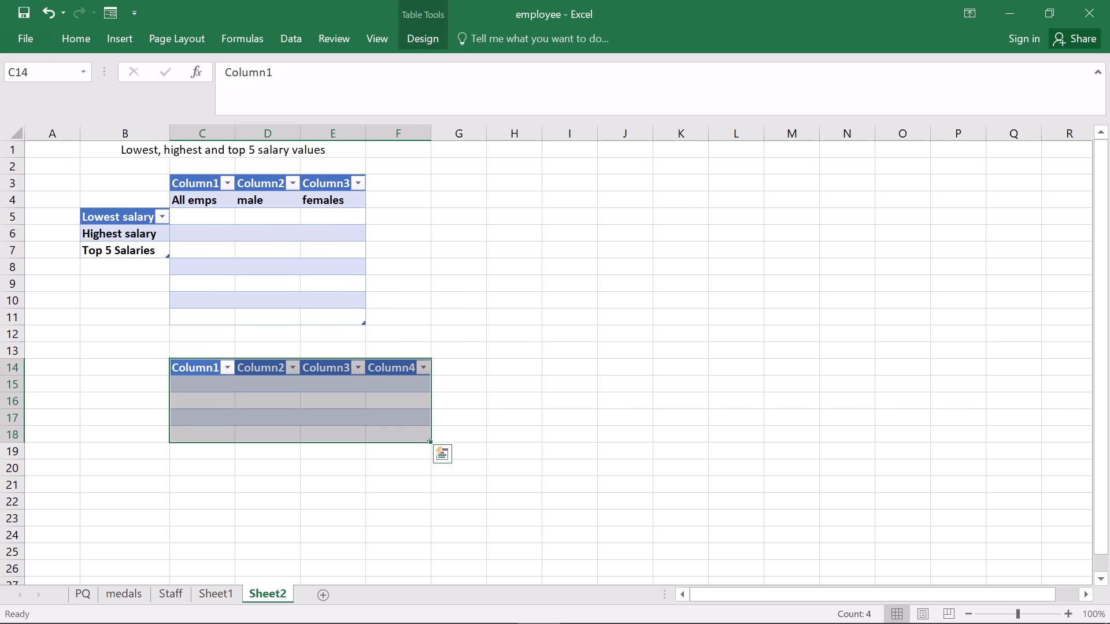
left_click(495, 321)
Check the filter options of Column4 in the table below the summary, and undo that table's creation.
left_click(425, 367)
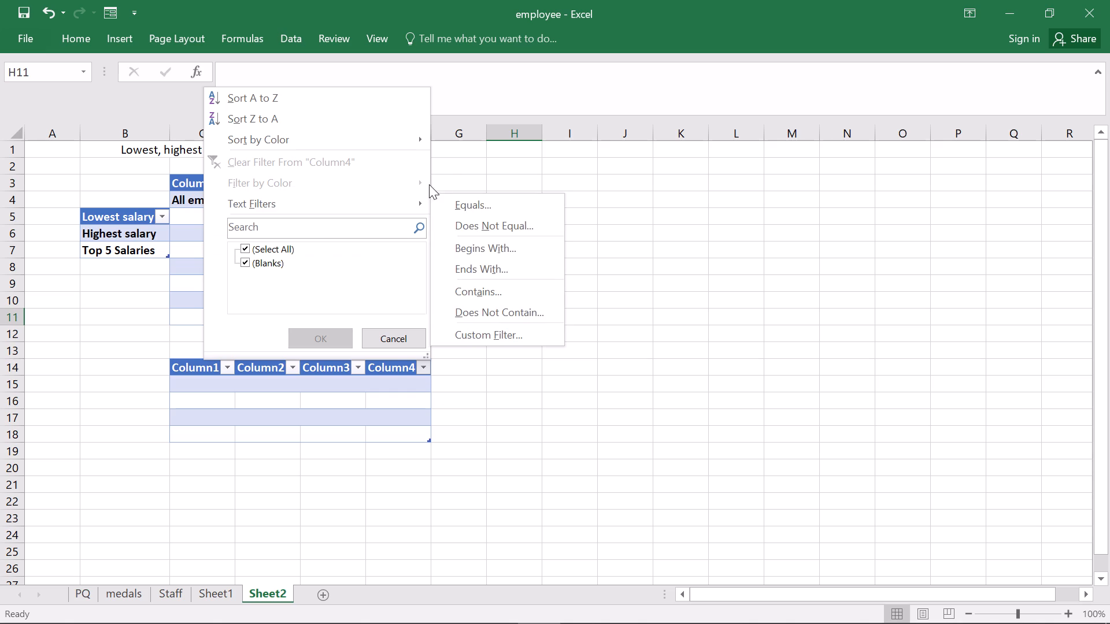
left_click(658, 259)
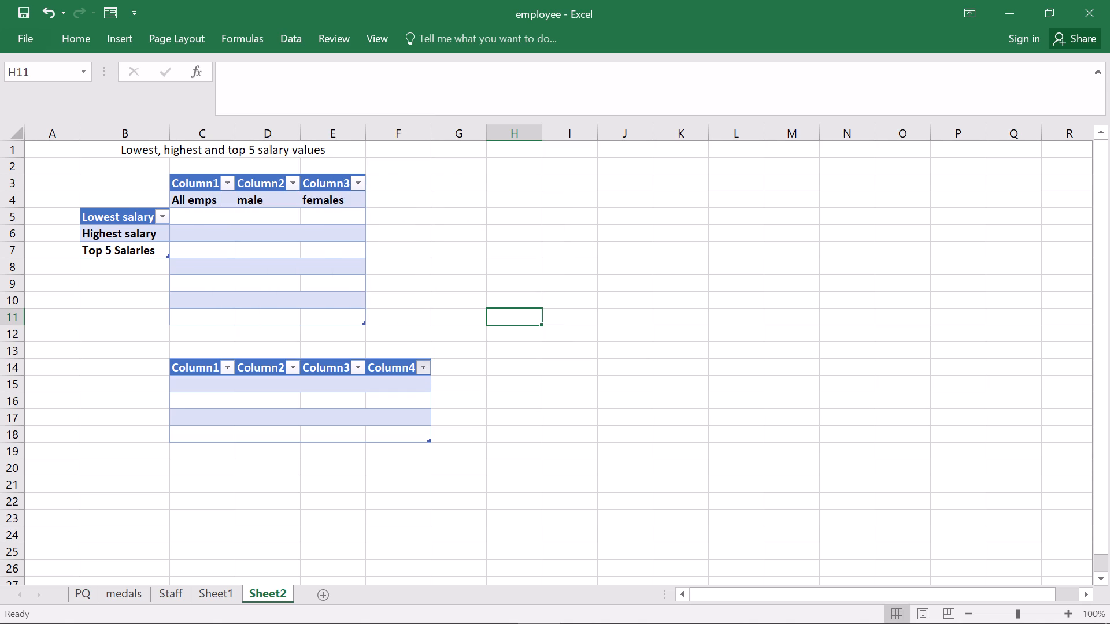
left_click(336, 402)
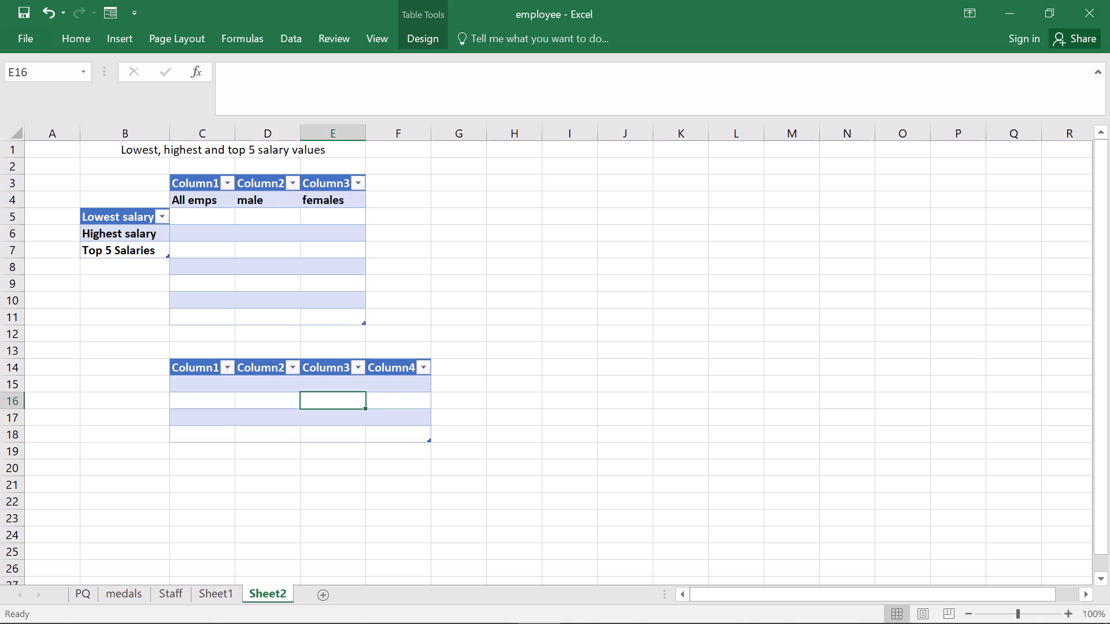
key("ctrl+z")
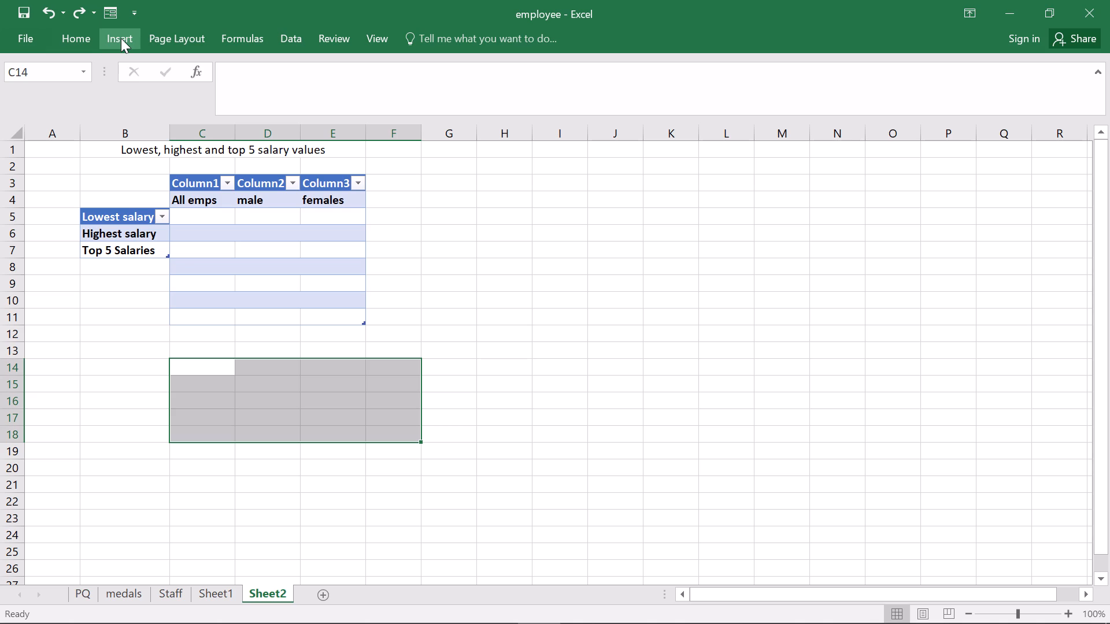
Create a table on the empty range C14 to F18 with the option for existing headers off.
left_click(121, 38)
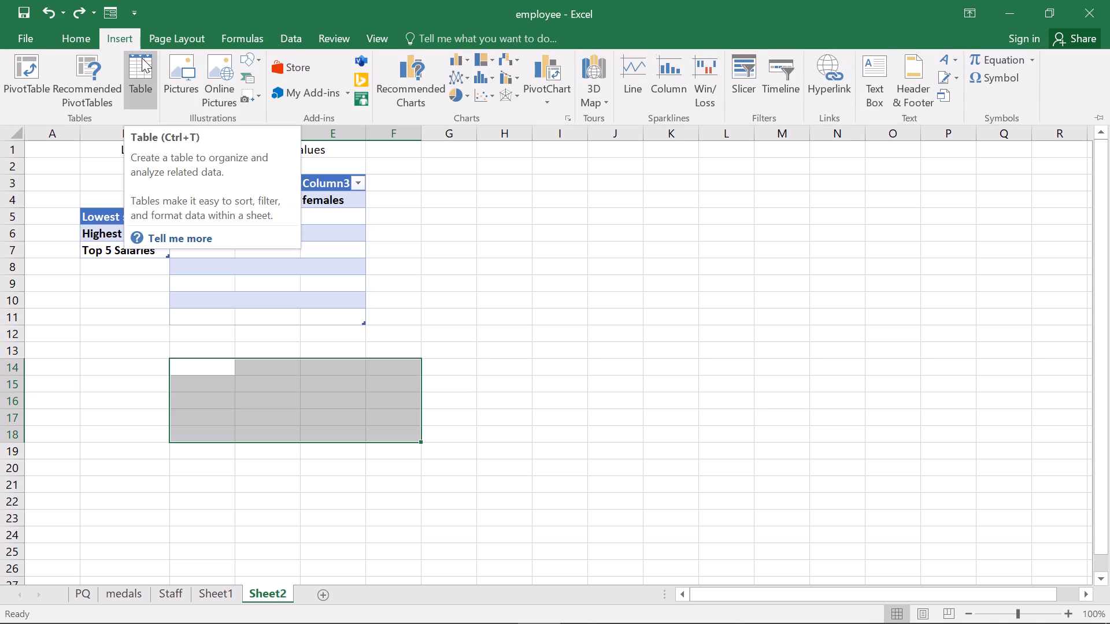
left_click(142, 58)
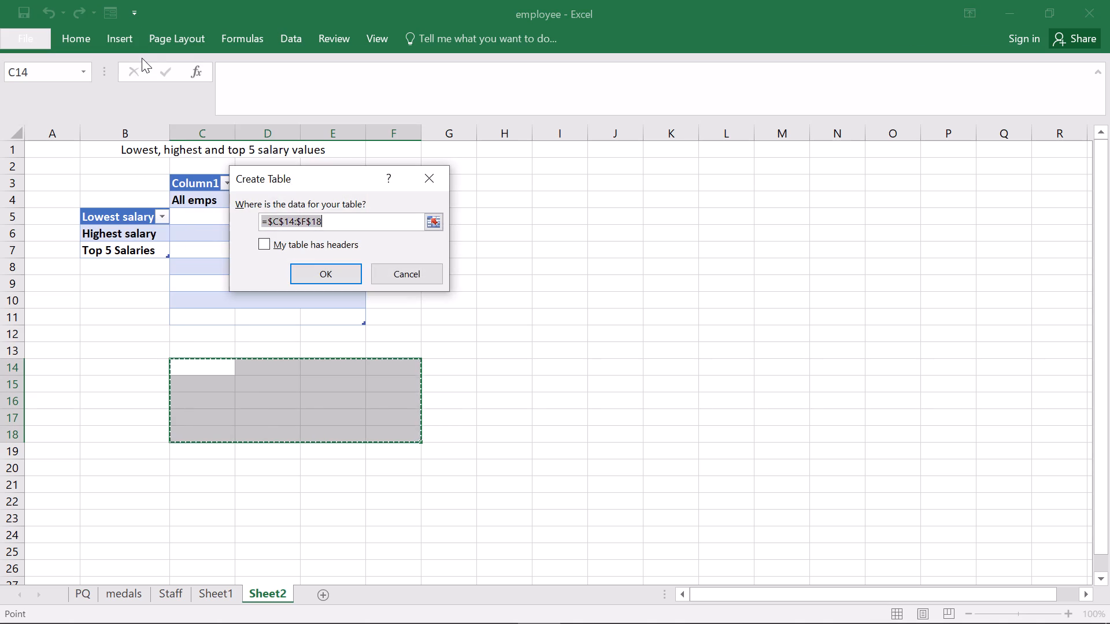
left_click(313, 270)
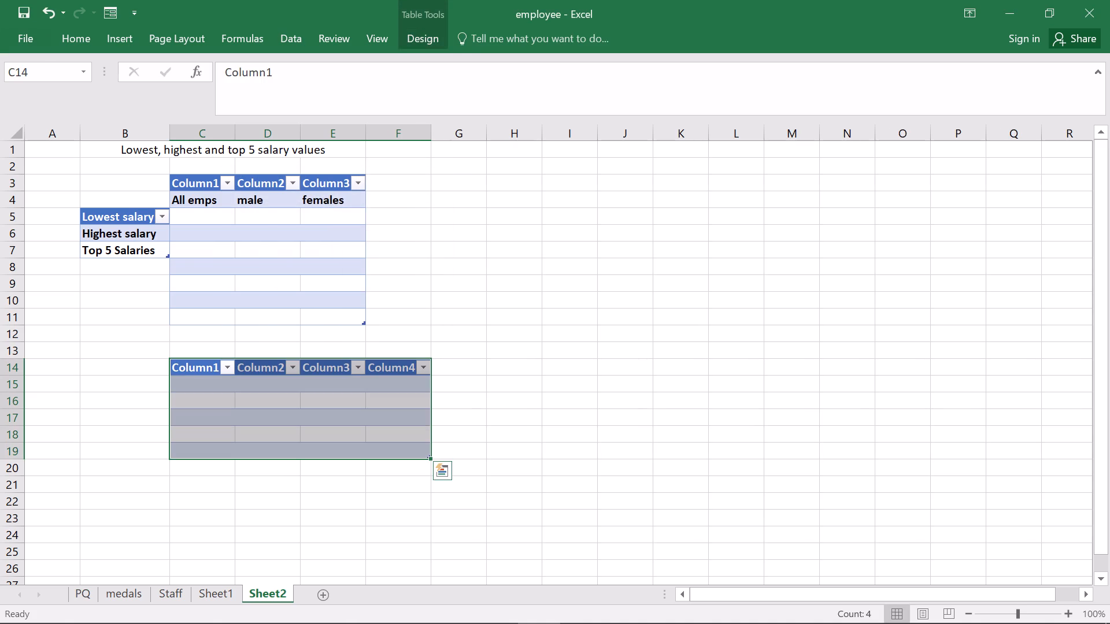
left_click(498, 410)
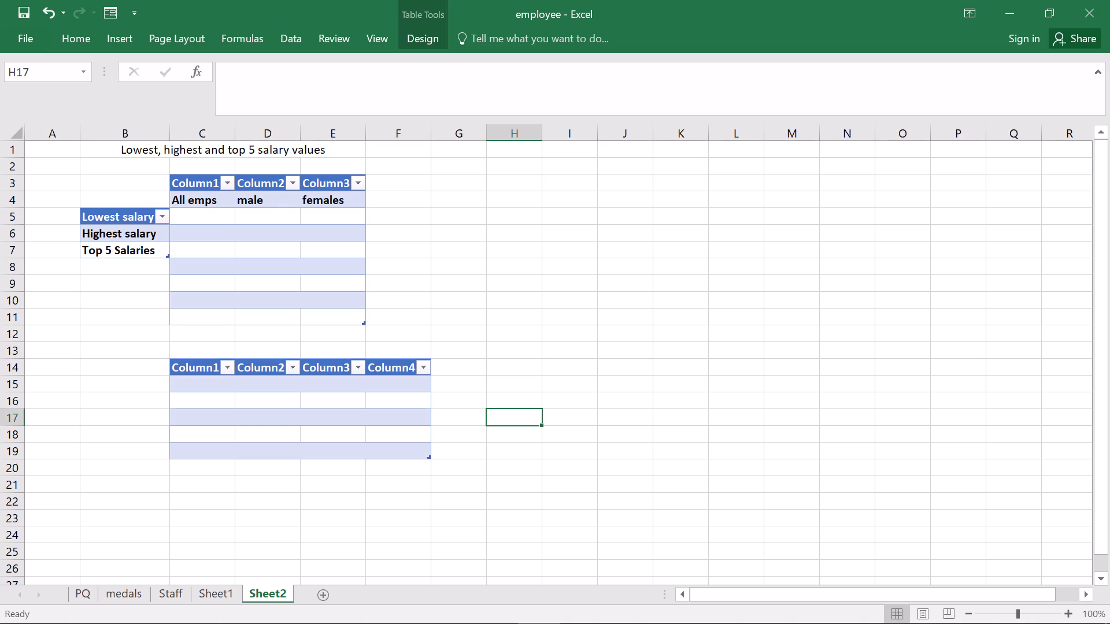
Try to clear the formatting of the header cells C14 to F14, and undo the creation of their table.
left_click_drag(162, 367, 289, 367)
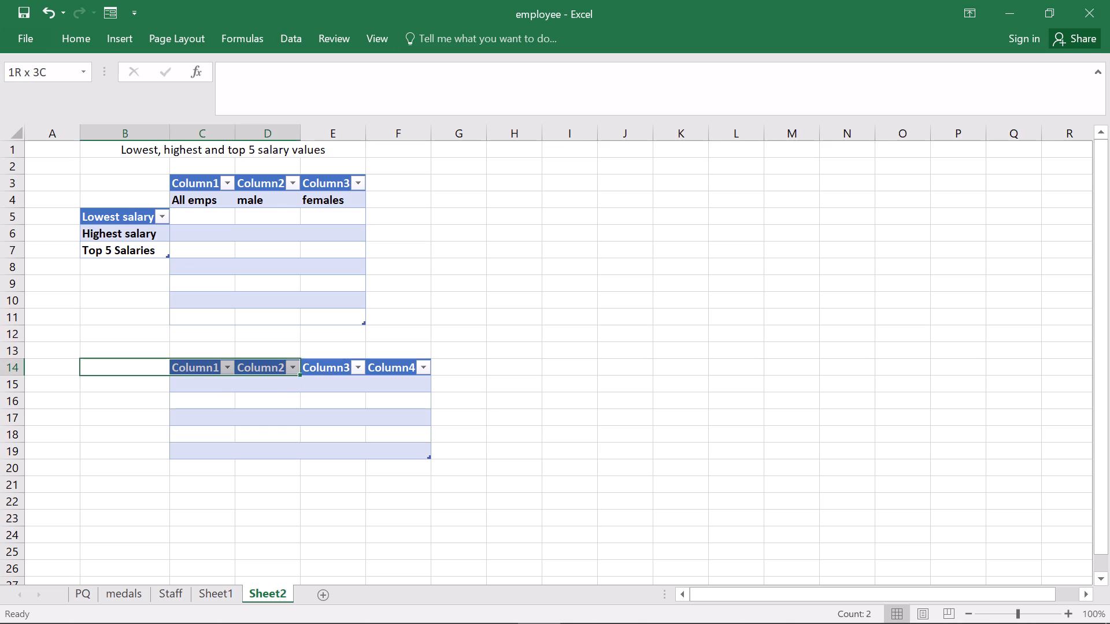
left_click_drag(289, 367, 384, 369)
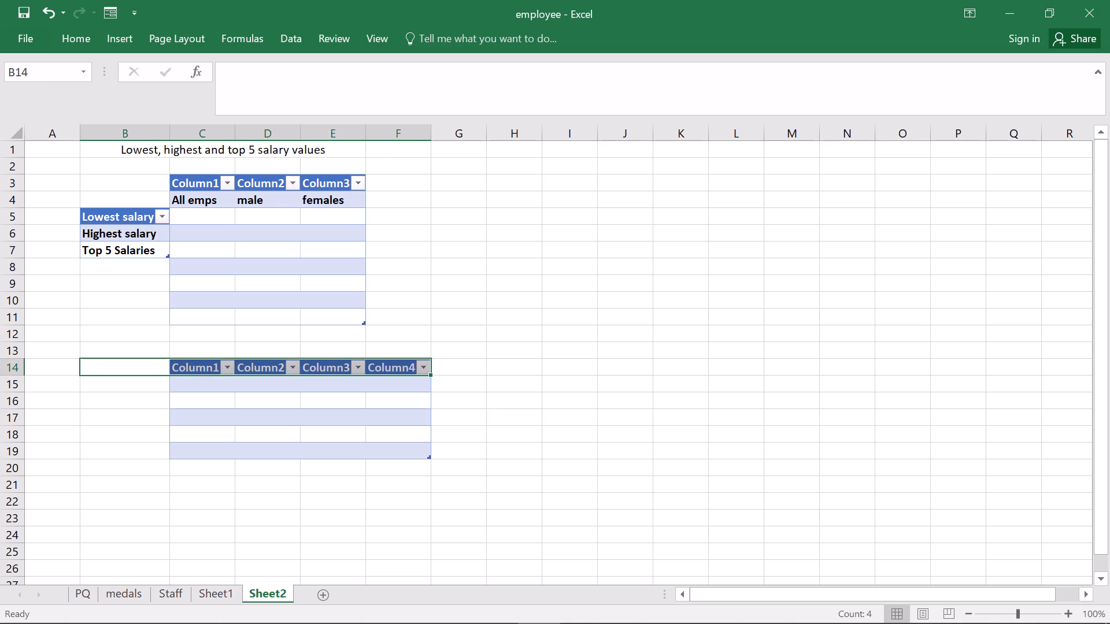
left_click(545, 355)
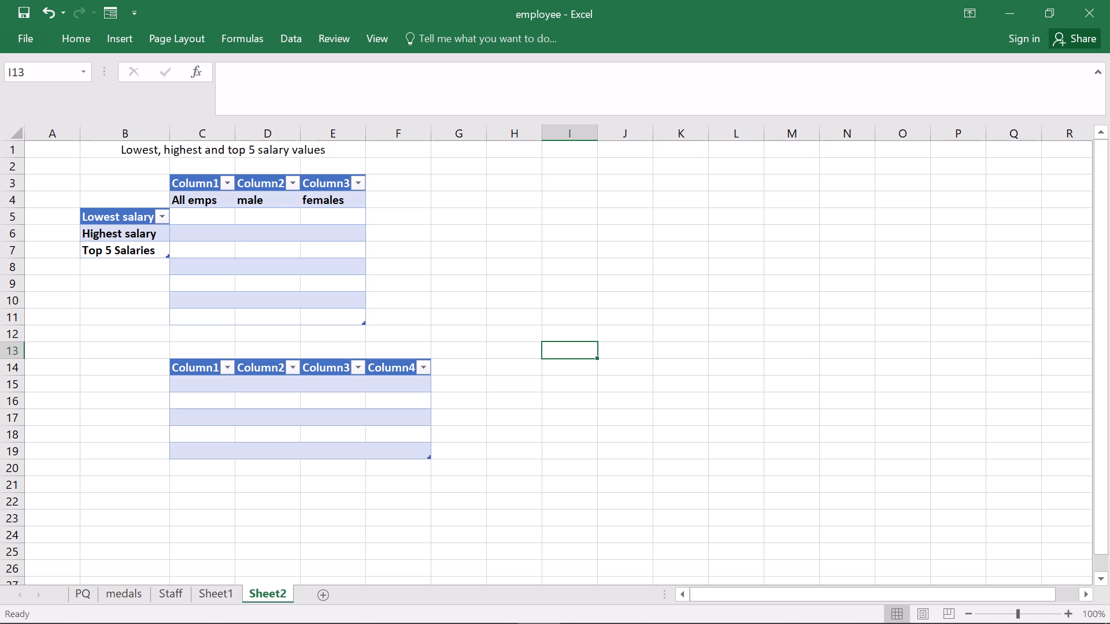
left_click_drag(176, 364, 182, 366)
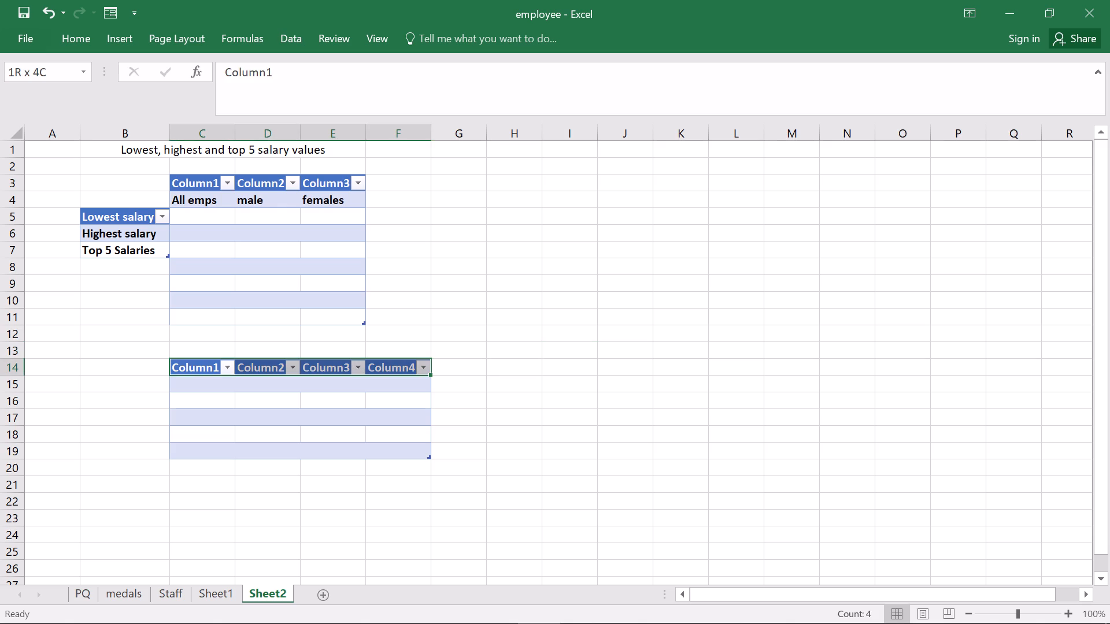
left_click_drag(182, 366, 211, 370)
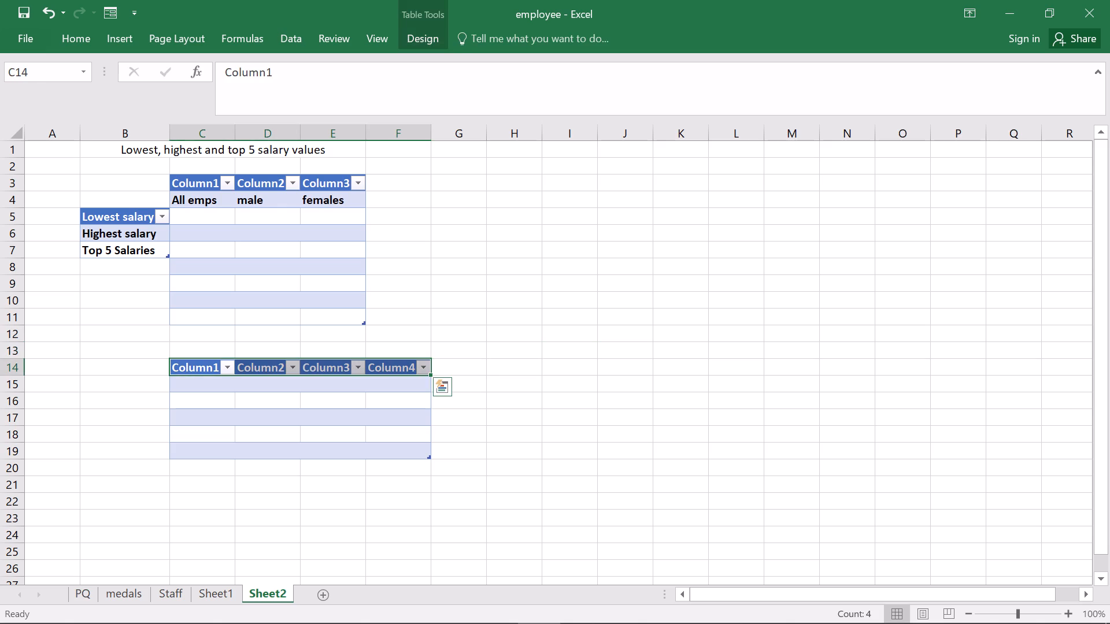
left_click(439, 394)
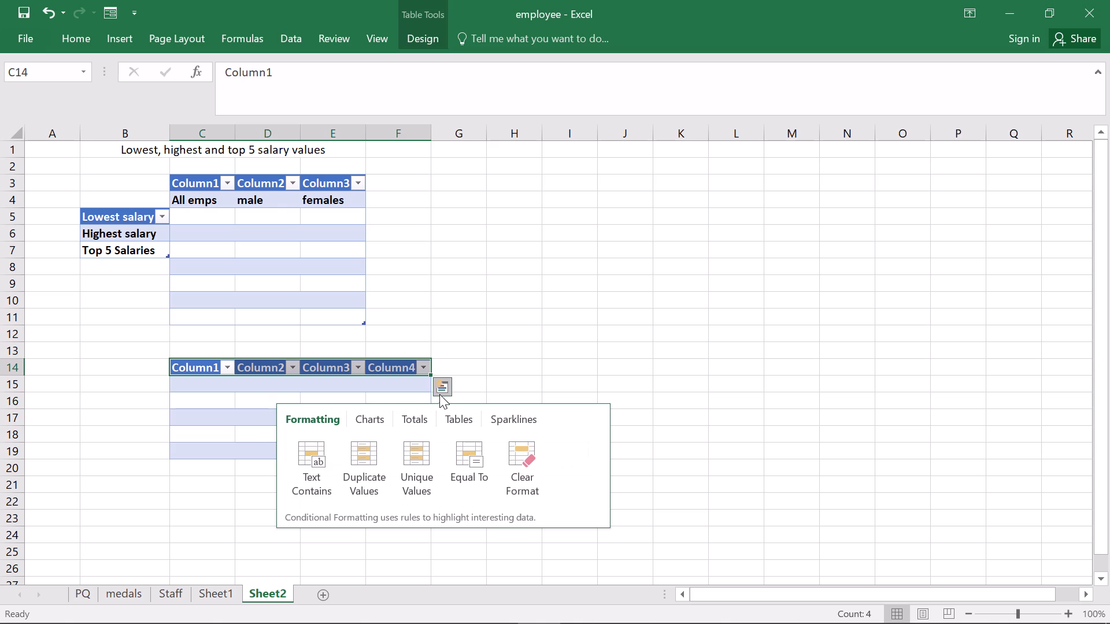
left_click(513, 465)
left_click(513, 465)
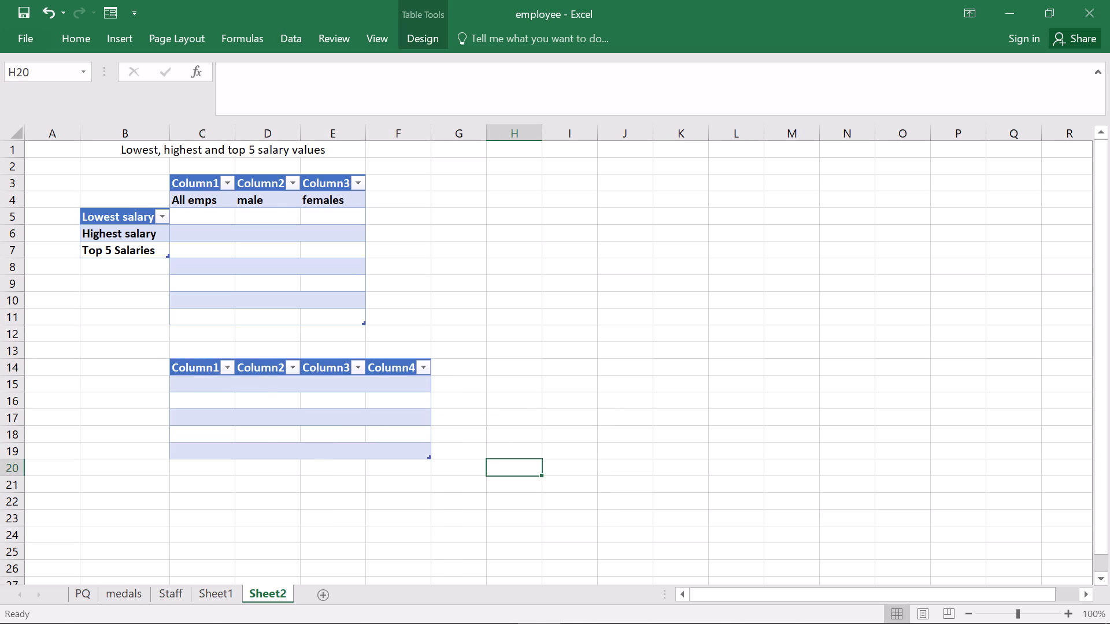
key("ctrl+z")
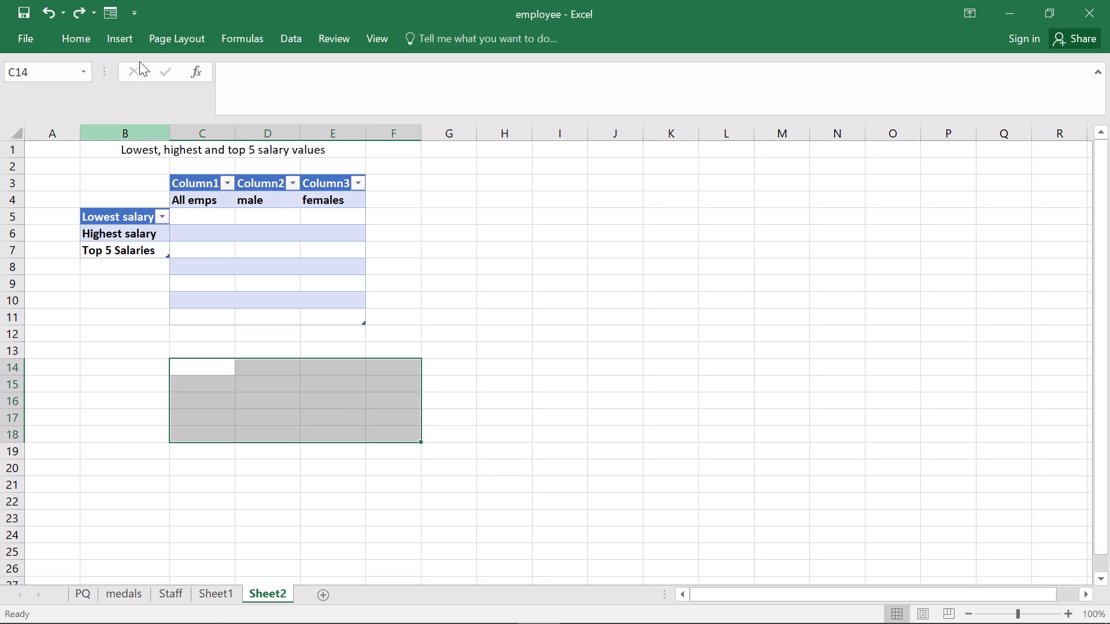
Create a table on the empty range C14 to F18 again, with the option for existing headers off.
left_click(129, 38)
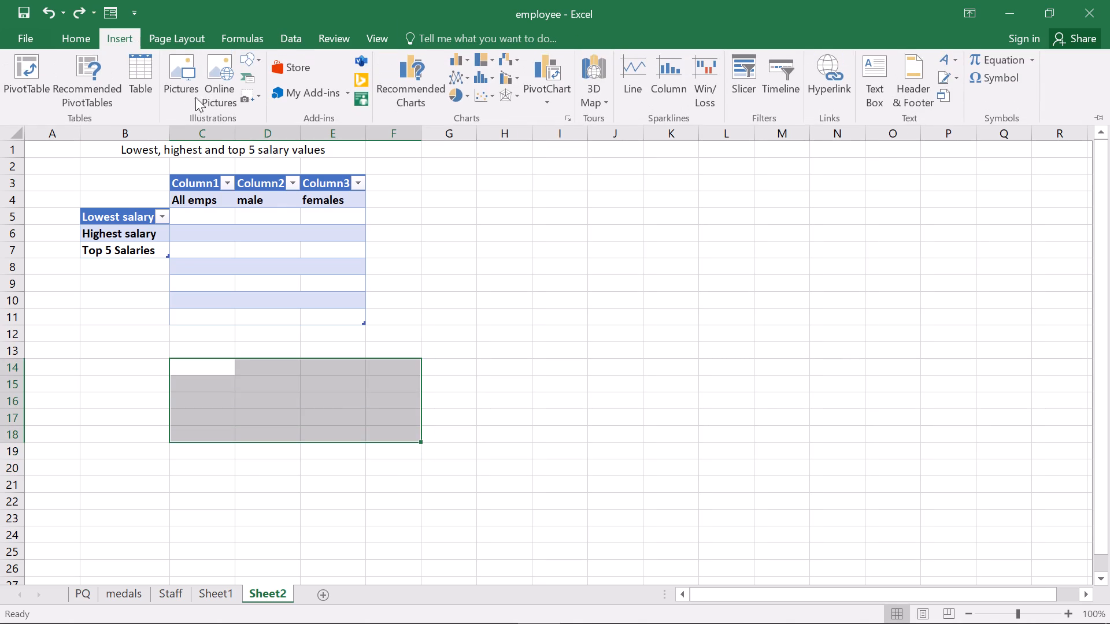
left_click(148, 91)
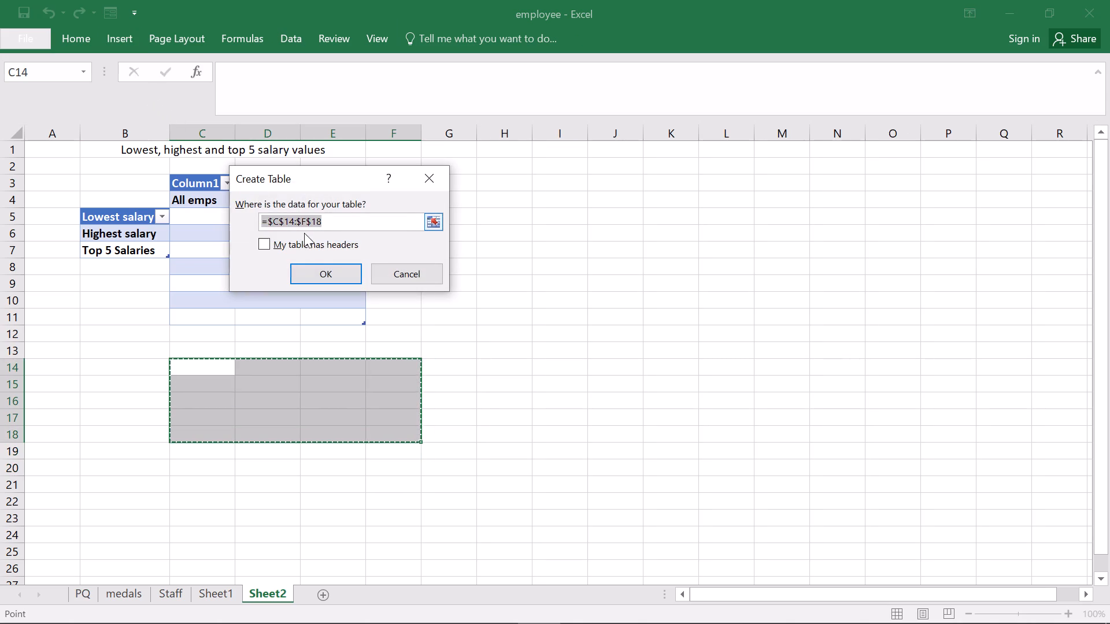
left_click(317, 268)
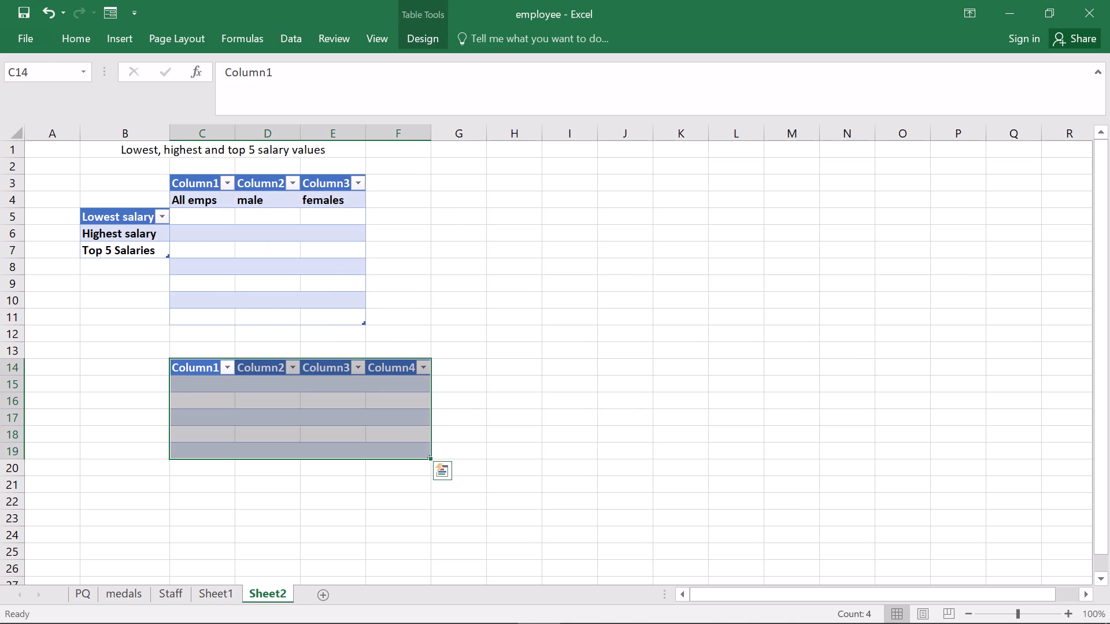
left_click(481, 355)
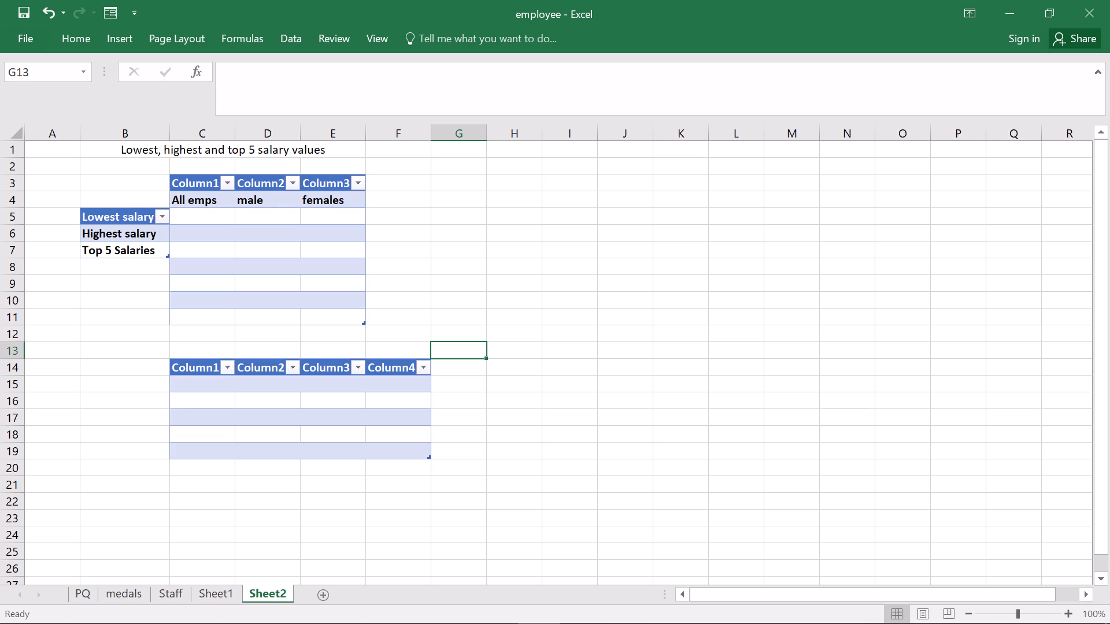
Turn off the header filters of the table starting at C3 and of the table starting at C14.
left_click(200, 226)
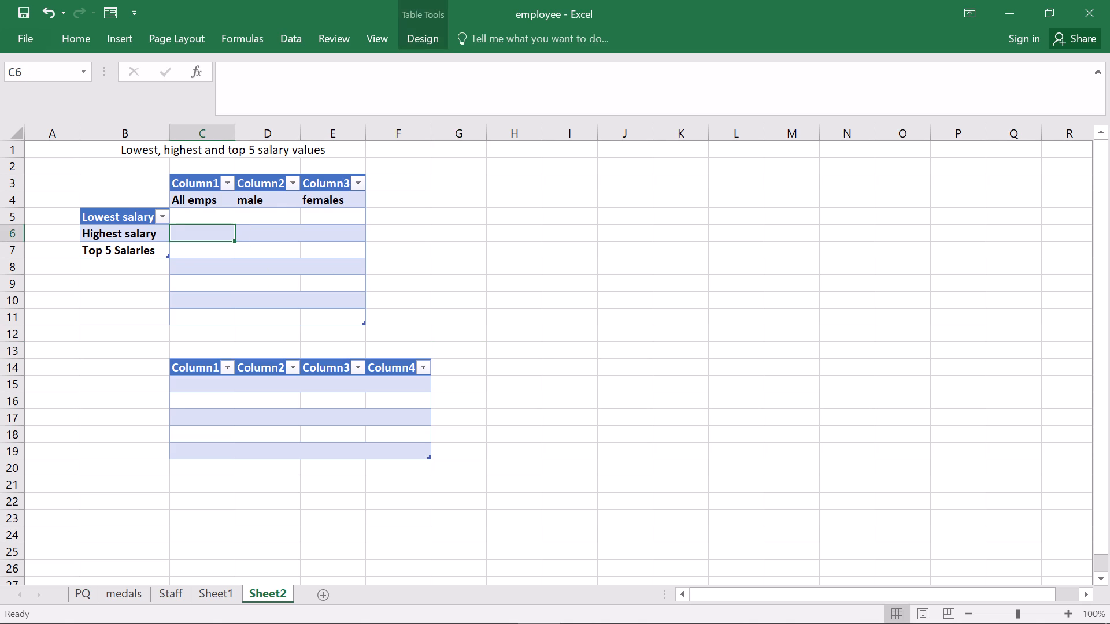
left_click(494, 207)
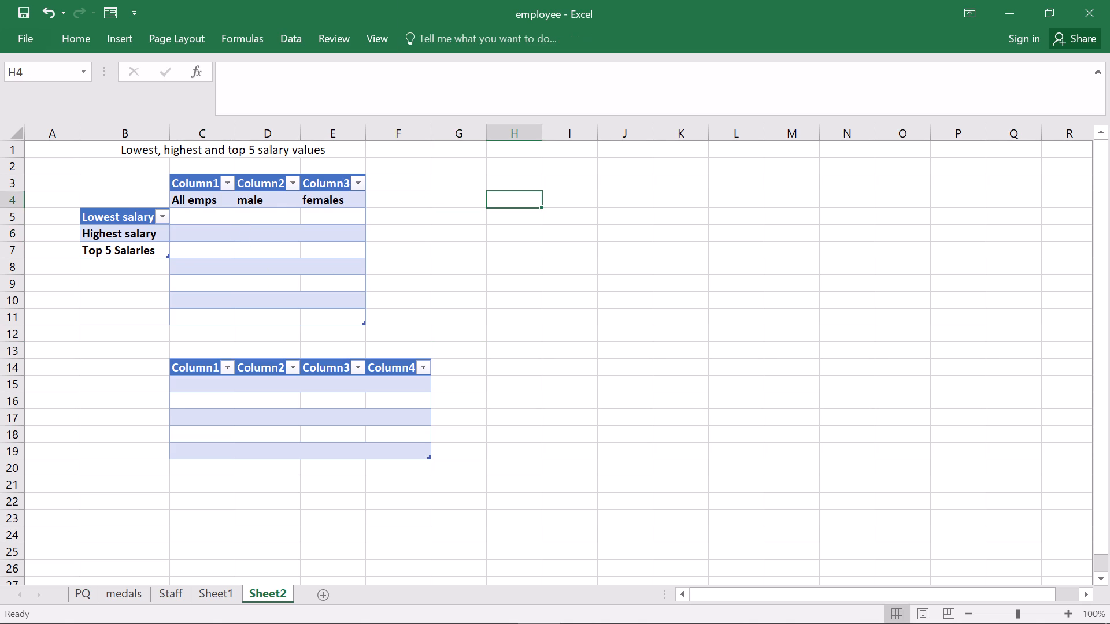
left_click(301, 253)
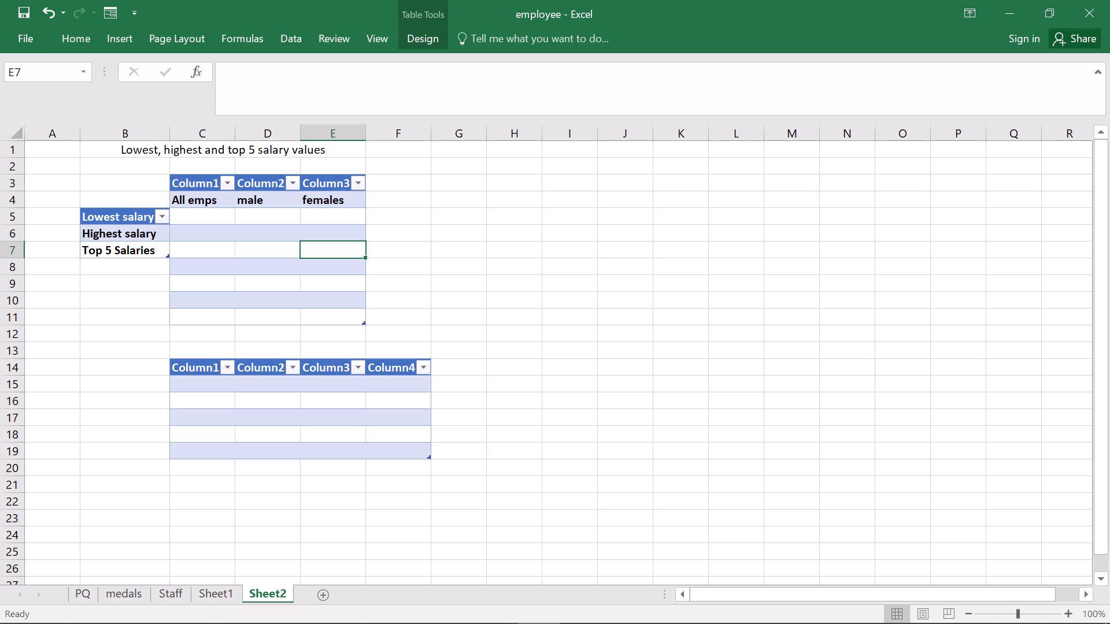
key("ctrl+shift+l")
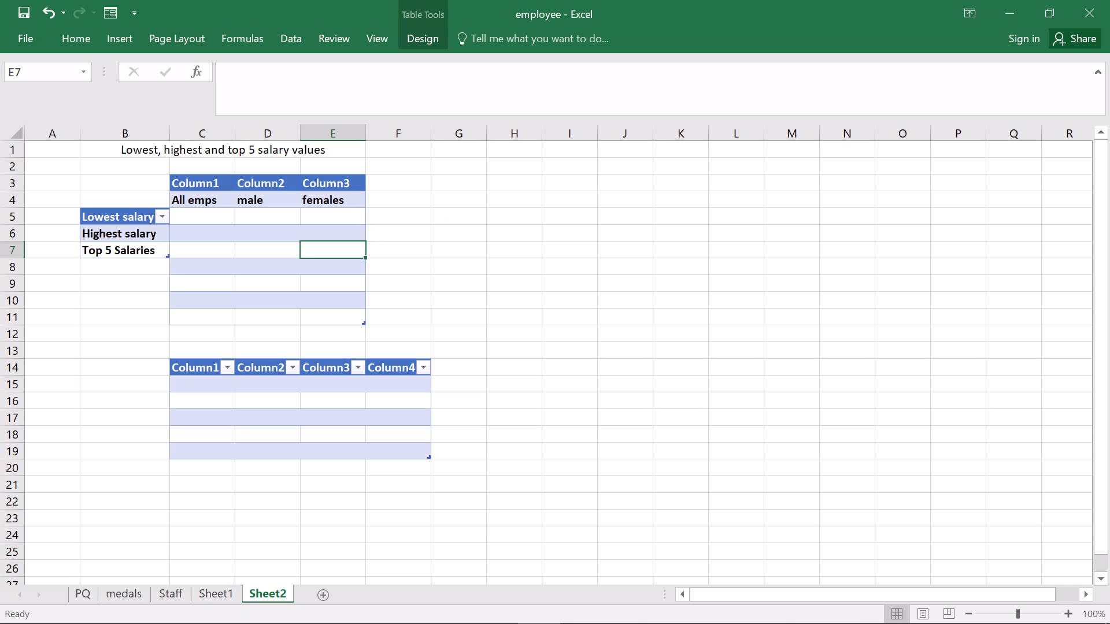
left_click(352, 412)
key("ctrl+shift+l")
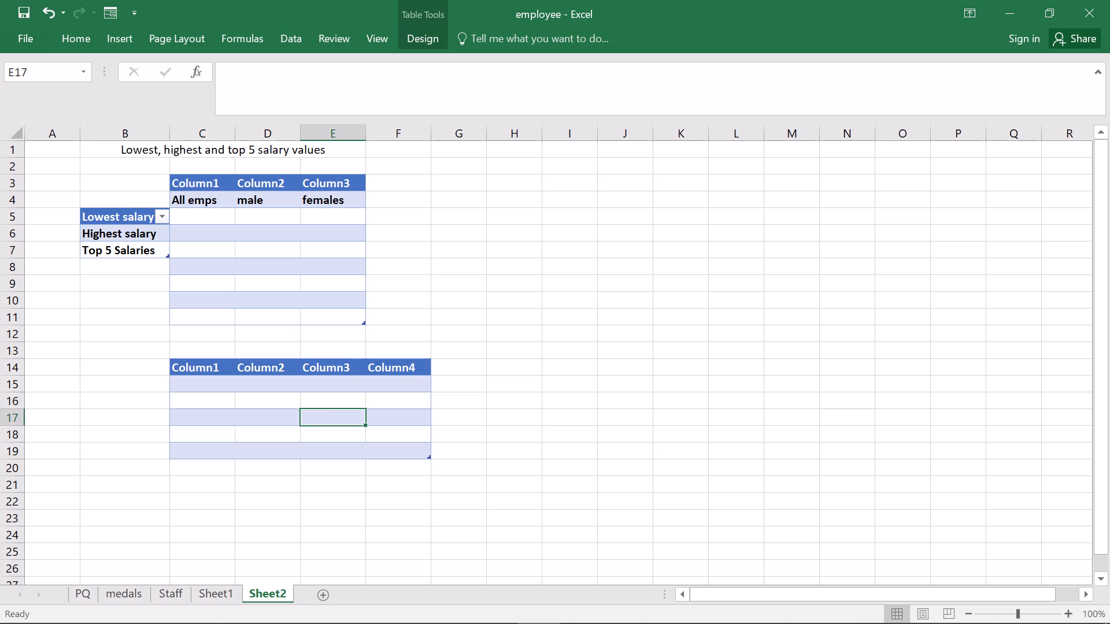
Enter the formula =min(staff[salary]) in C5 for the lowest salary of all employees.
left_click(451, 307)
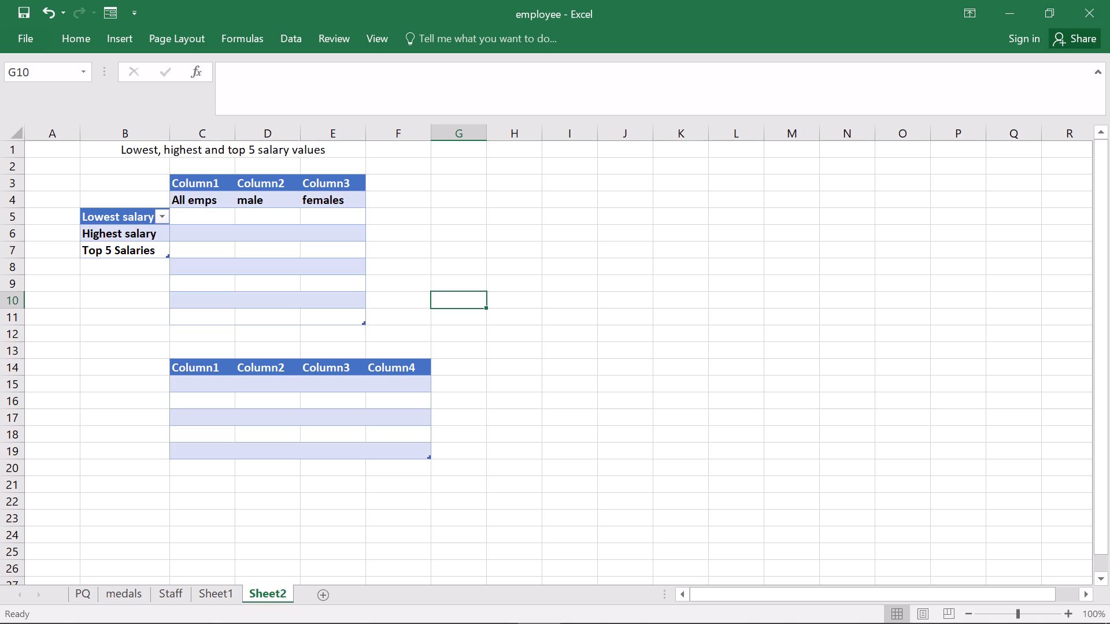
left_click(190, 220)
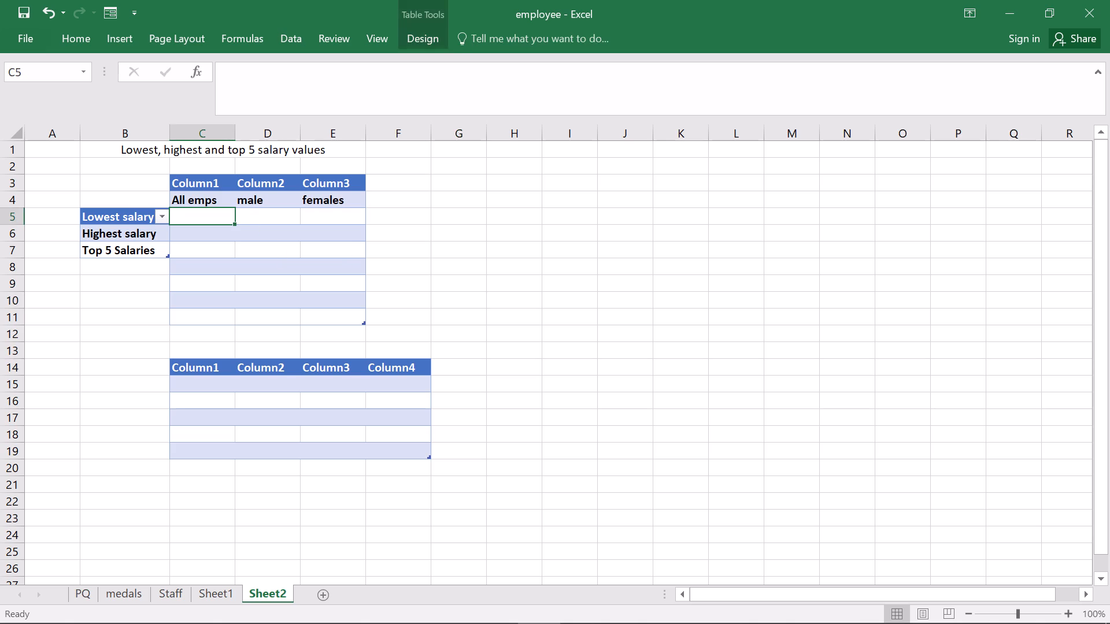
key("equal")
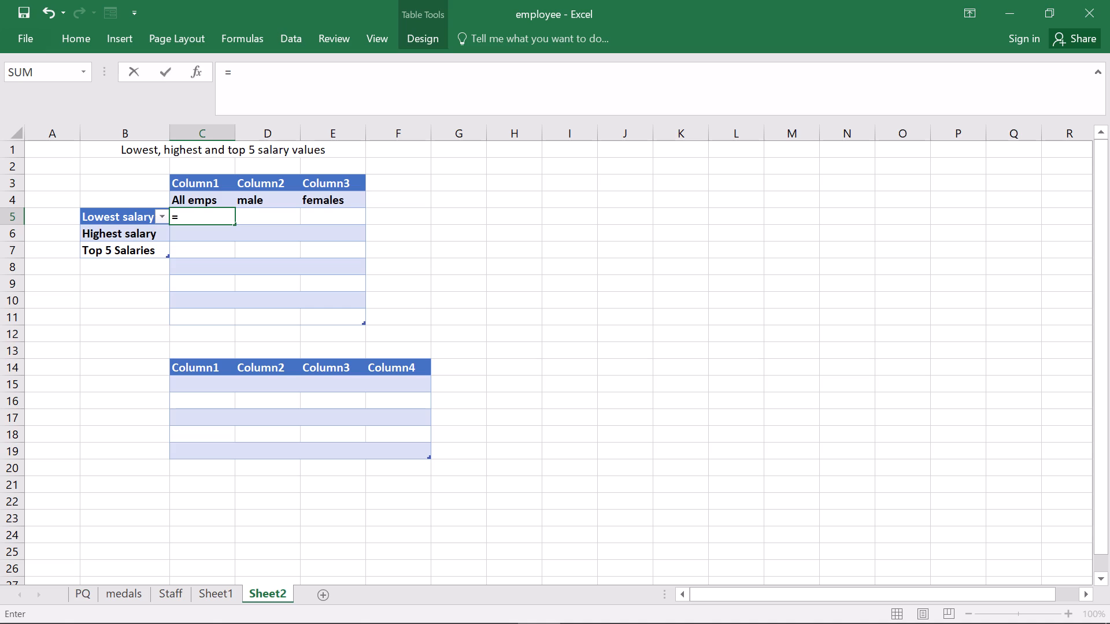
type("mi")
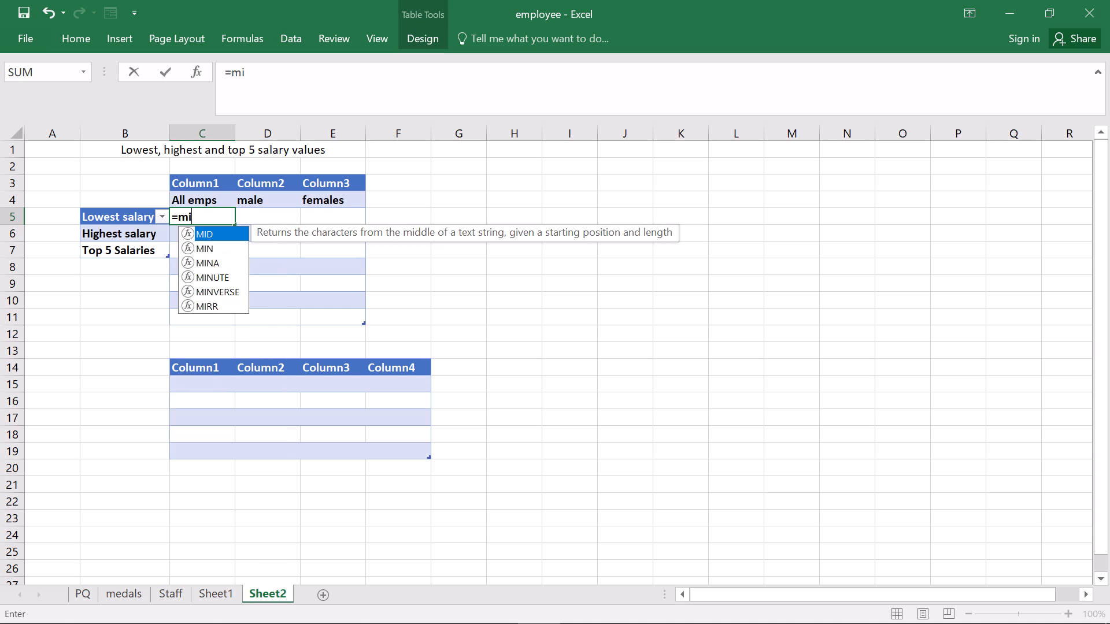
key("n")
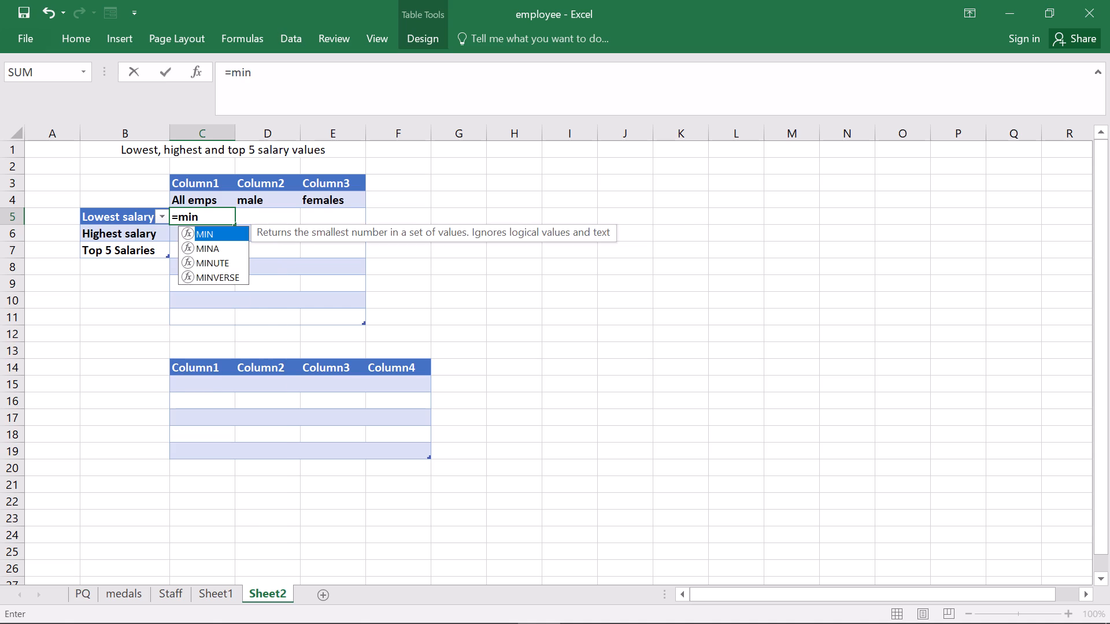
key("shift+parenleft")
type("staff")
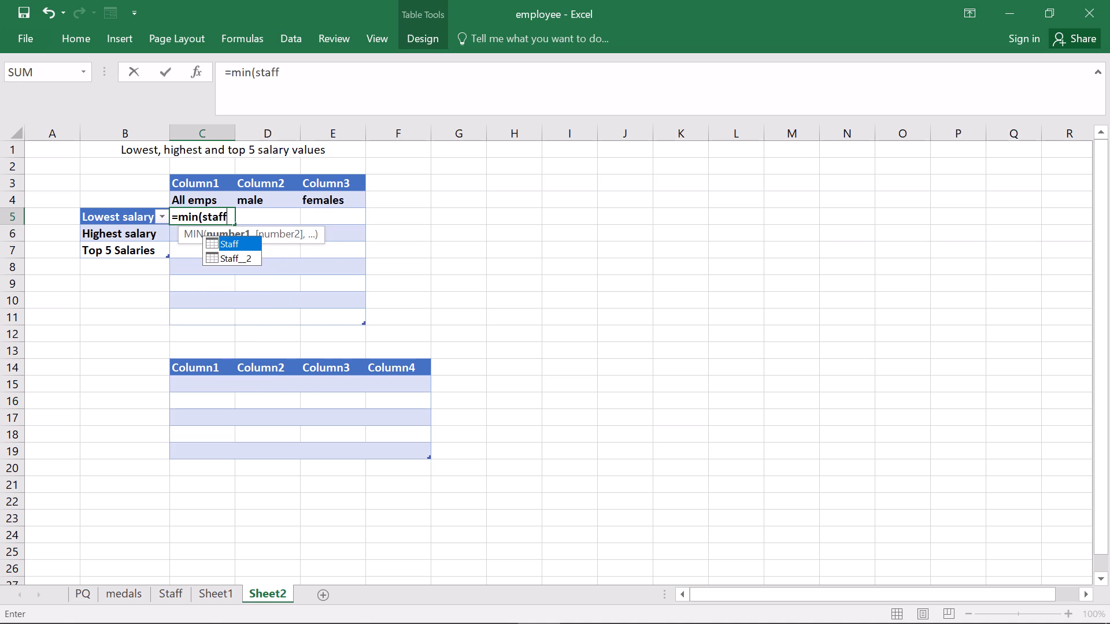
key("bracketleft")
type("salary")
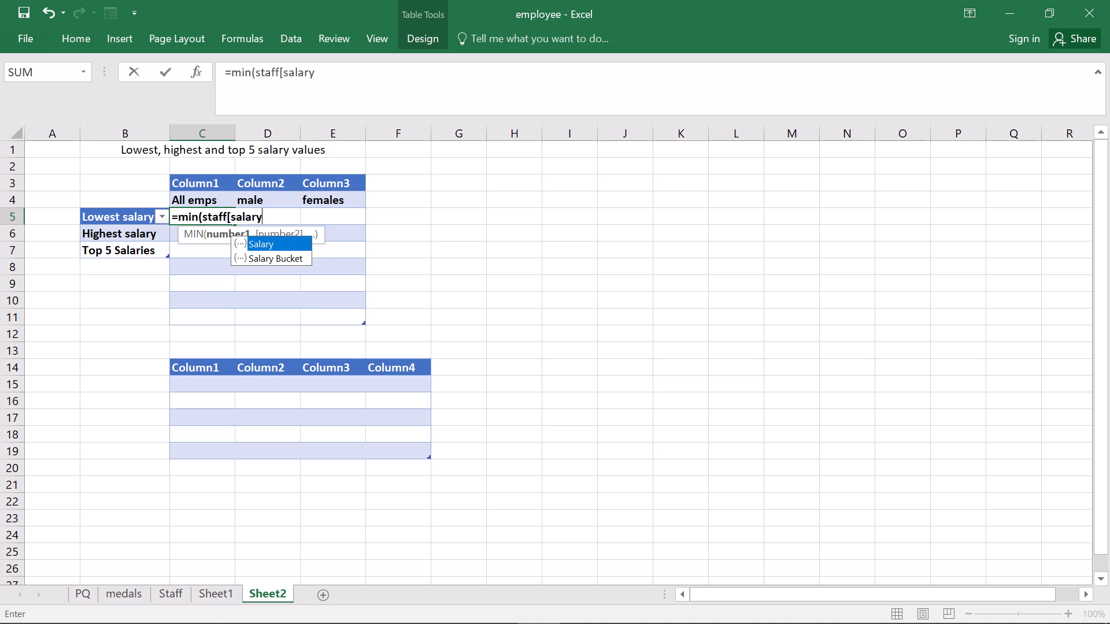
key("bracketright")
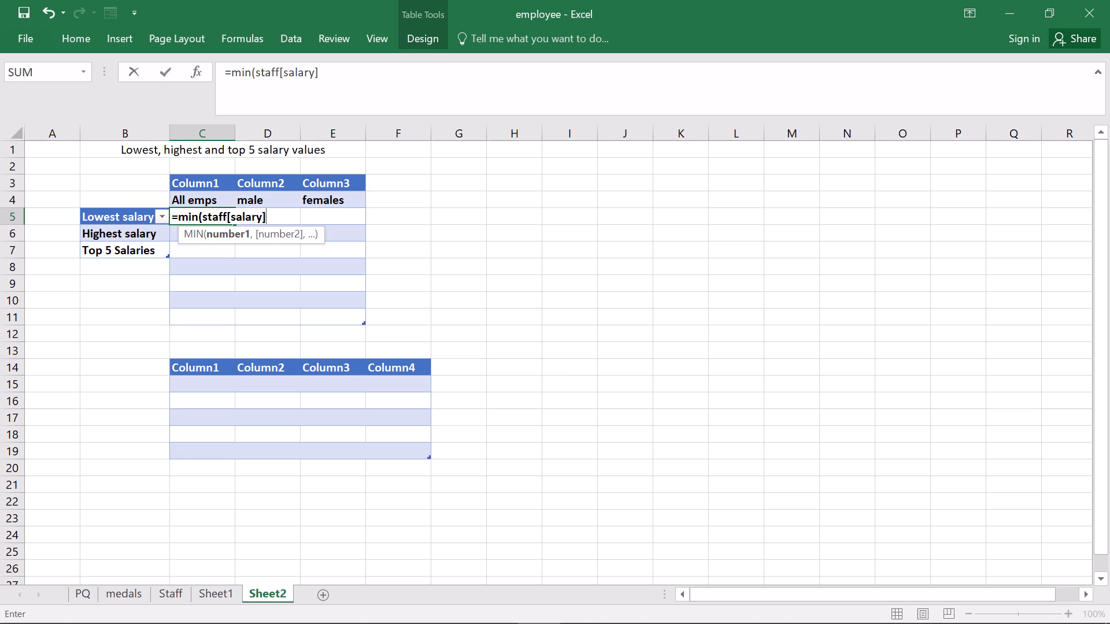
key("shift+parenright")
key("Return")
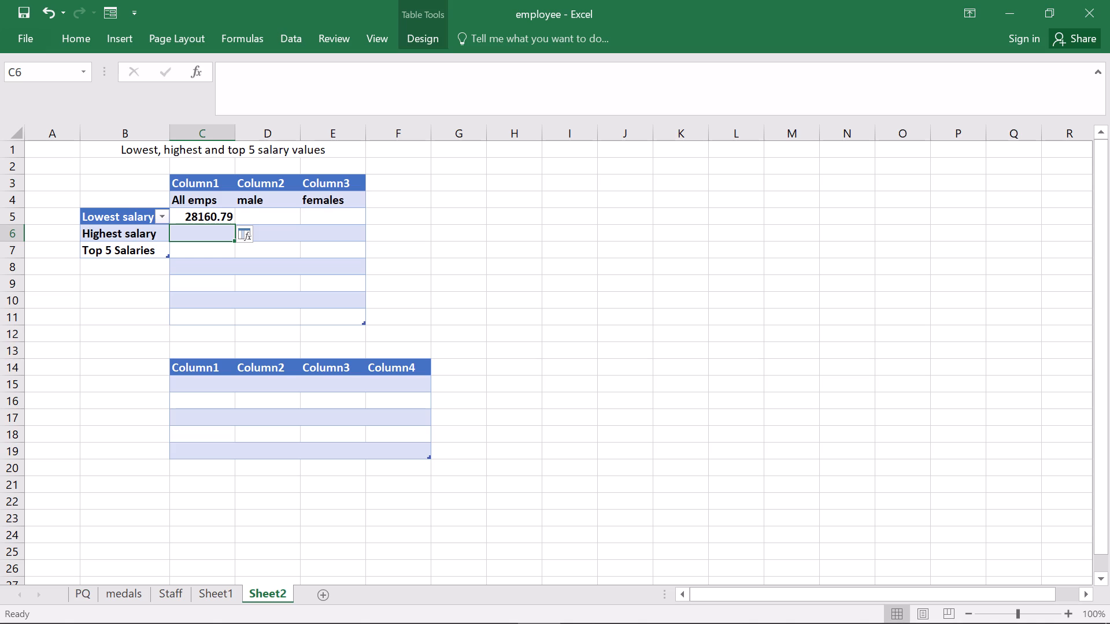
Delete the Column4 table column, cells F14 to F19, from the lower table.
left_click_drag(409, 363, 409, 373)
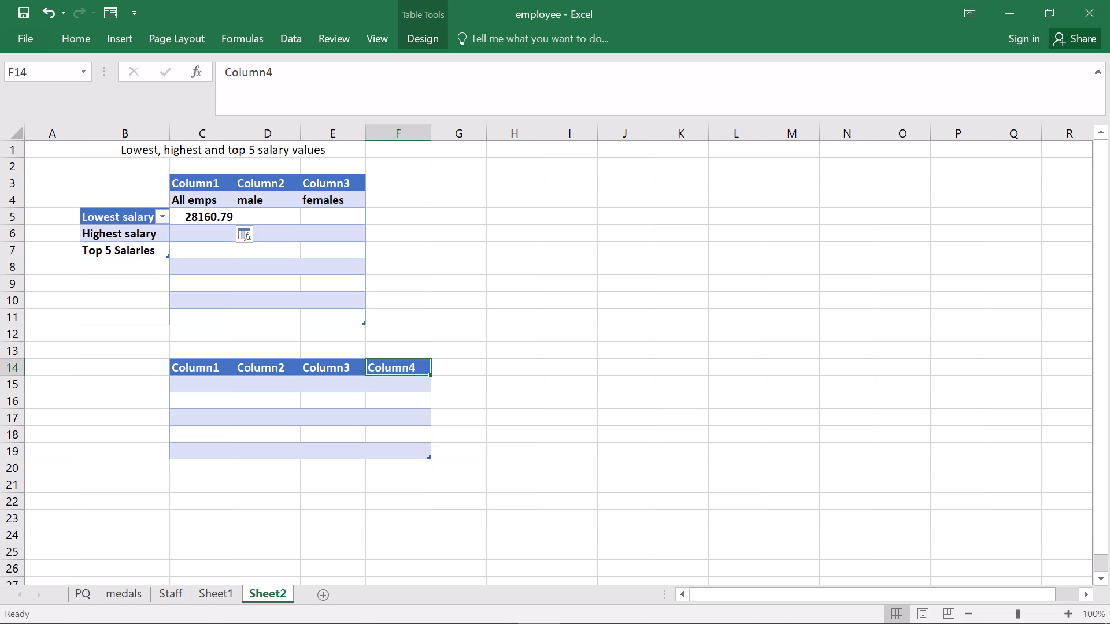
left_click_drag(409, 373, 405, 443)
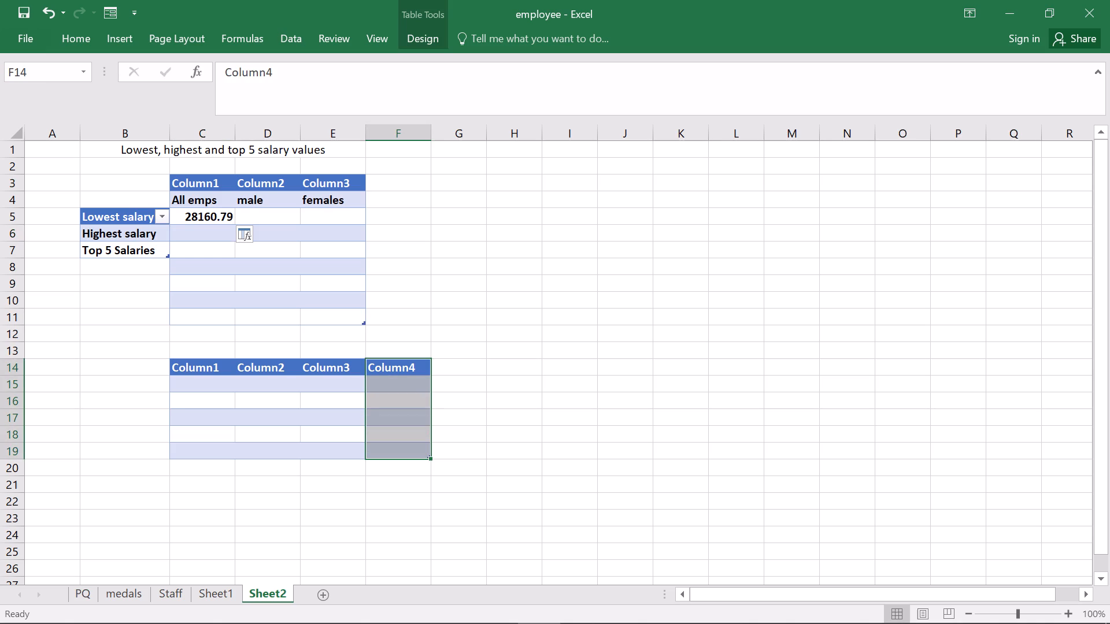
right_click(405, 443)
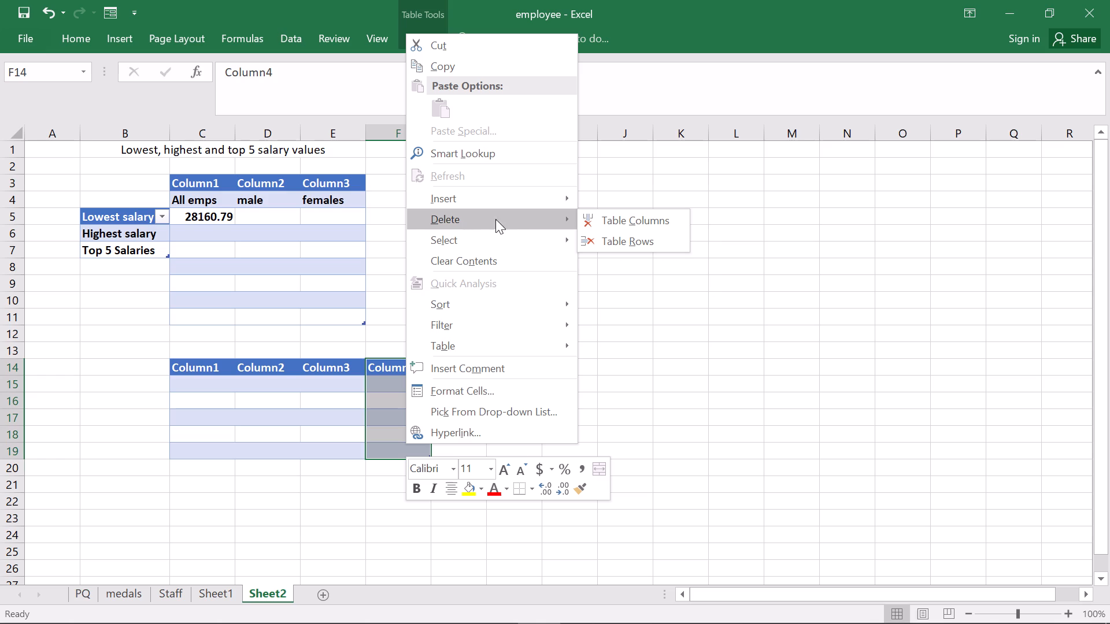
left_click(589, 210)
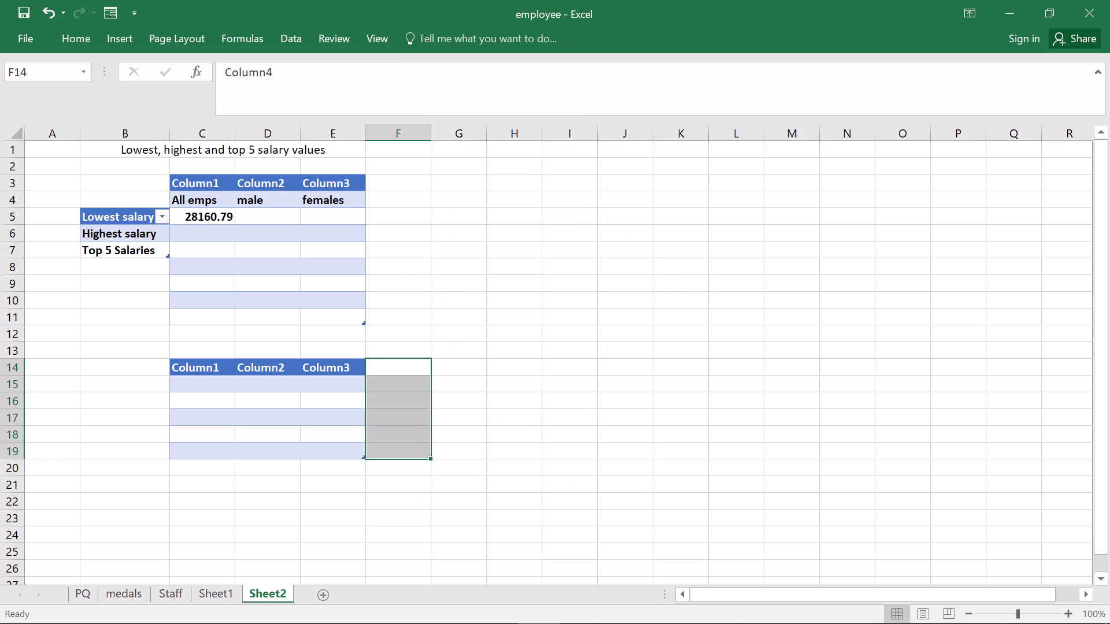
left_click(547, 272)
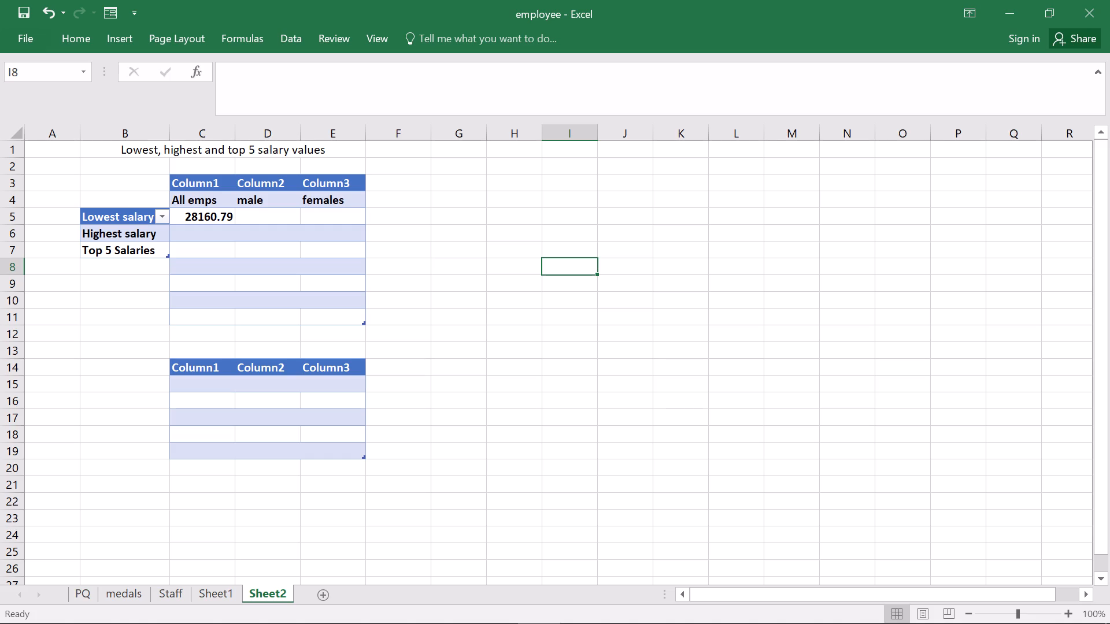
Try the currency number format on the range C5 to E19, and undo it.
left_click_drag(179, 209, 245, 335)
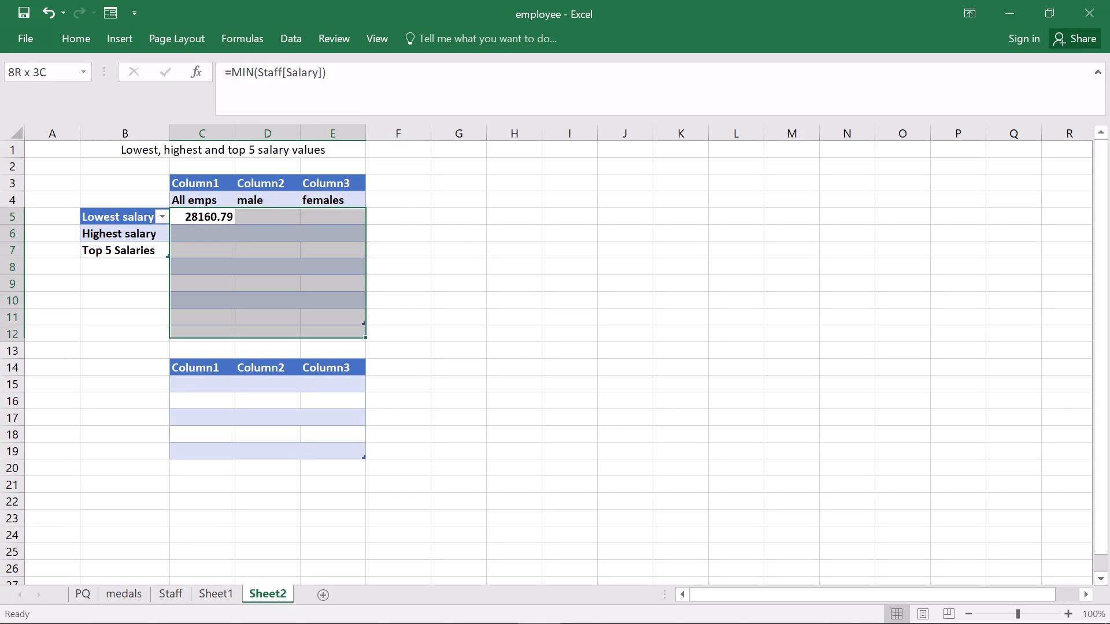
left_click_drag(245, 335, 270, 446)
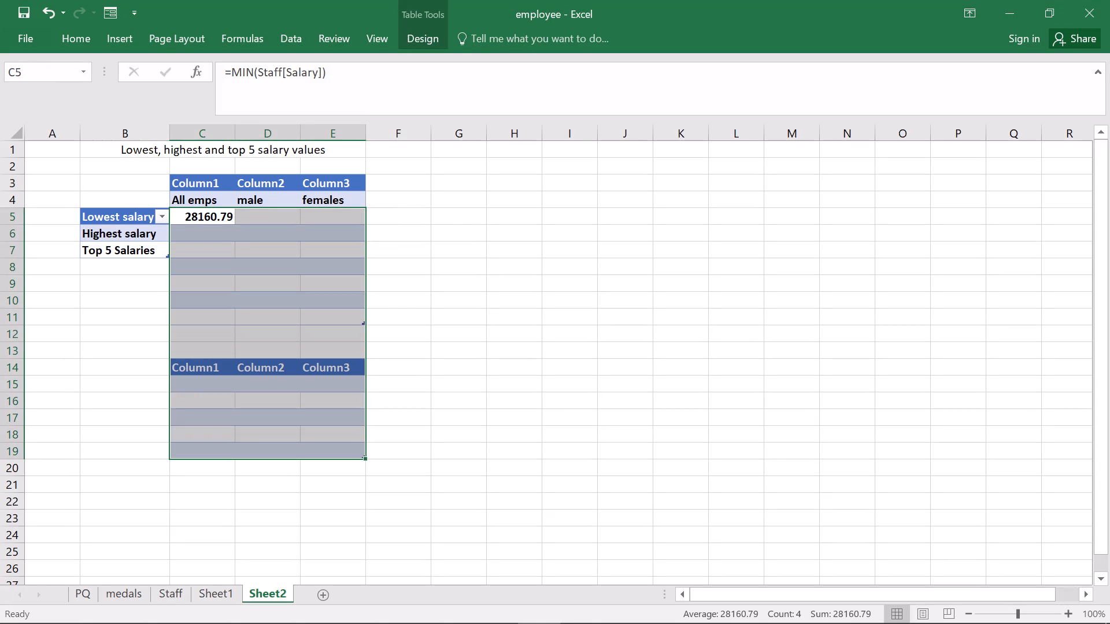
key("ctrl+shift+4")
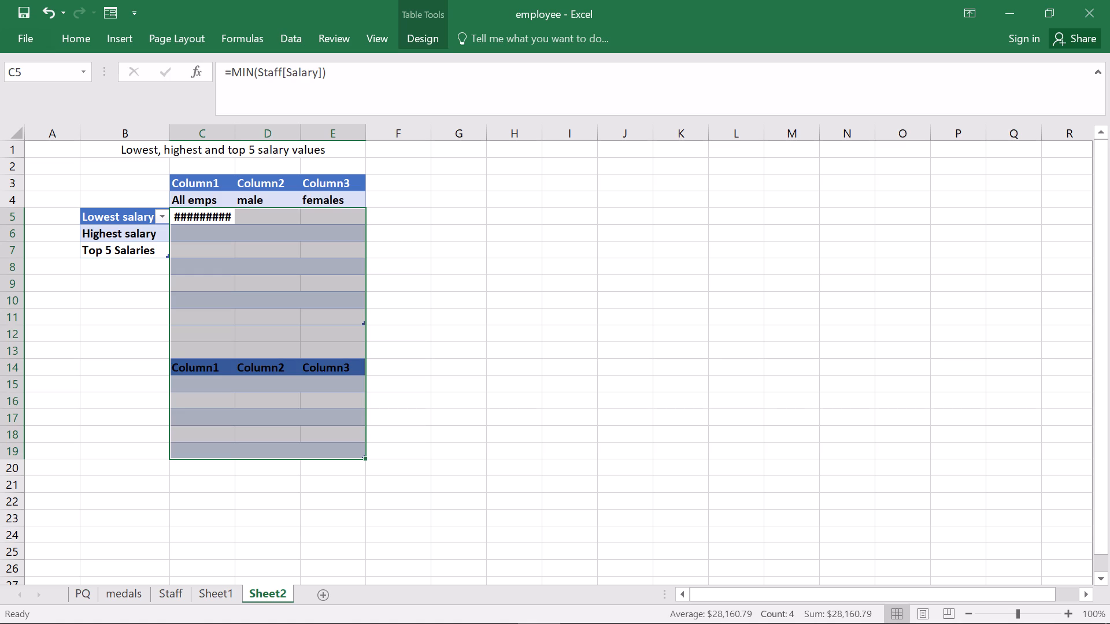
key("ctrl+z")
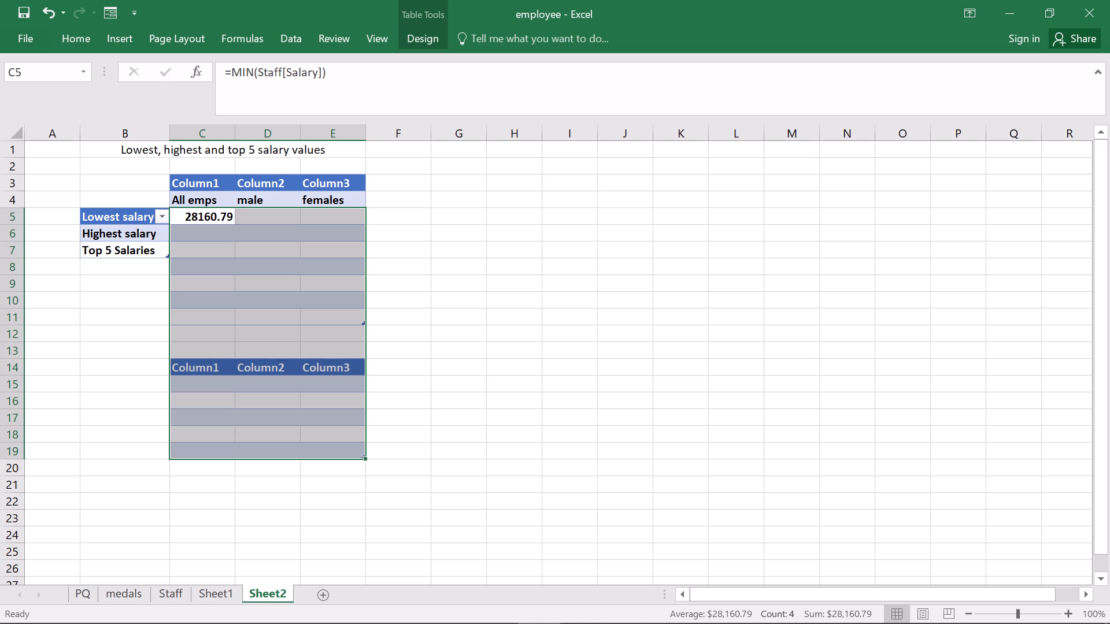
Enter the formula =max(staff[salary]) in C6 for the highest salary of all employees.
left_click(193, 234)
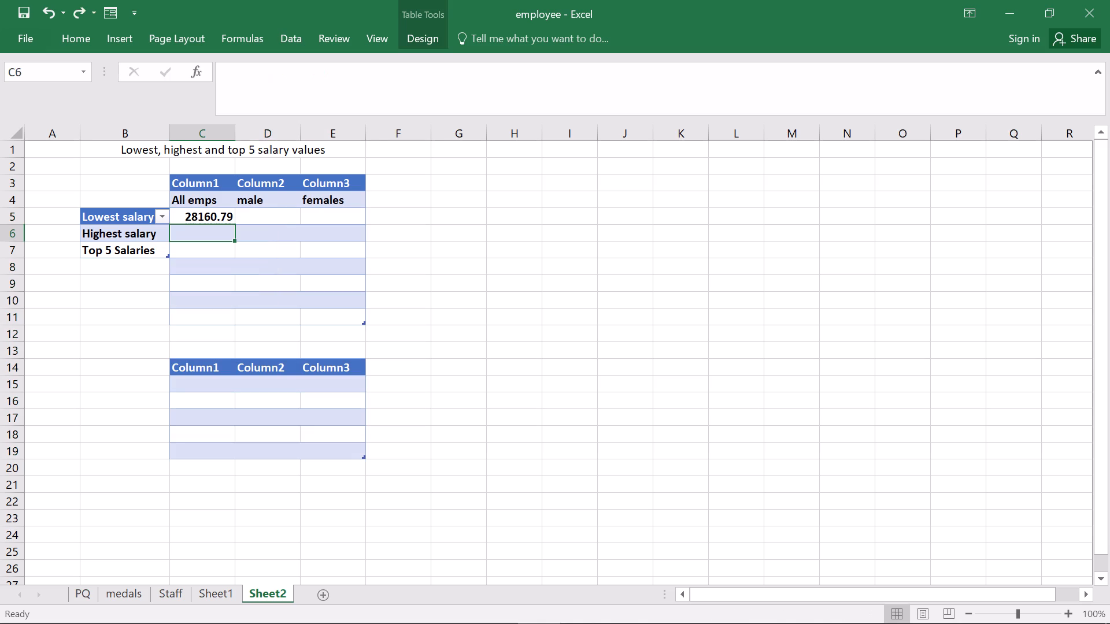
key("equal")
key("m")
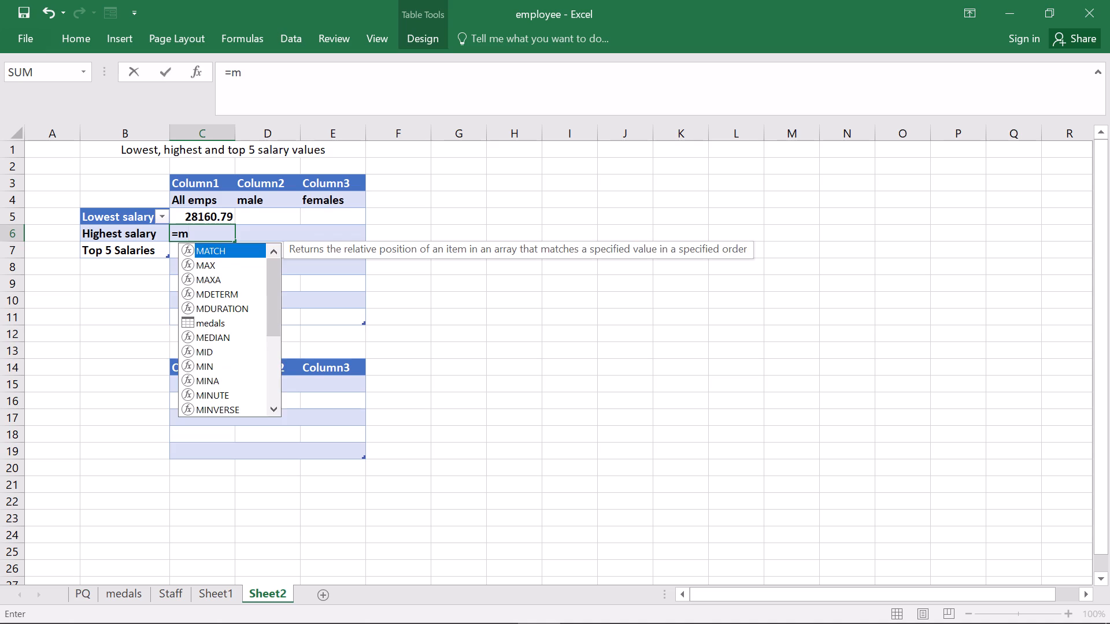
type("ax")
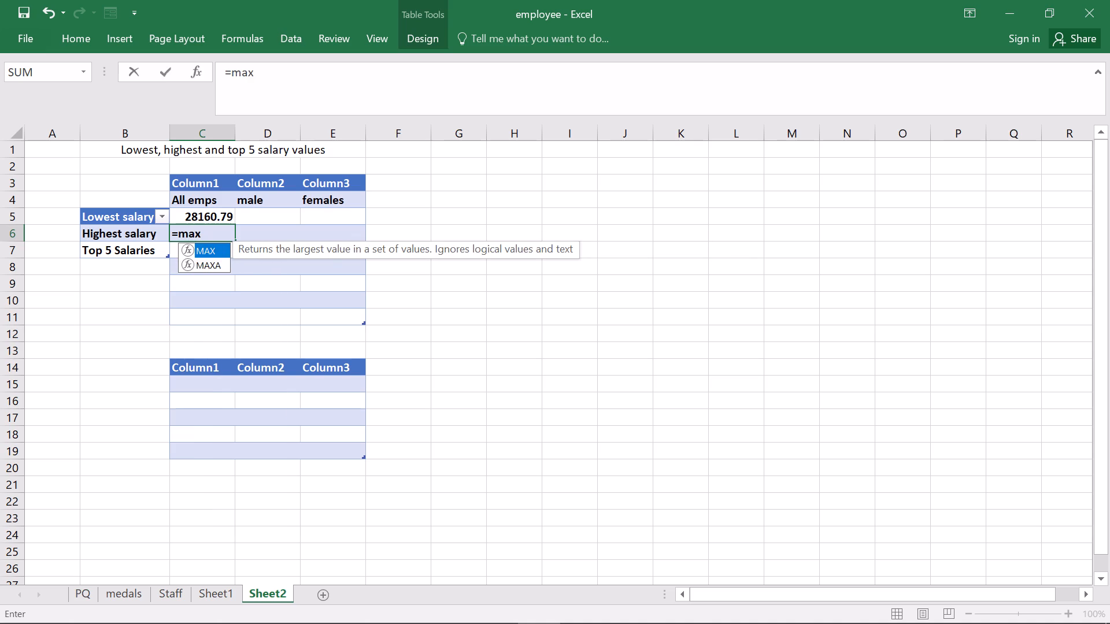
key("shift+parenleft")
type("staff")
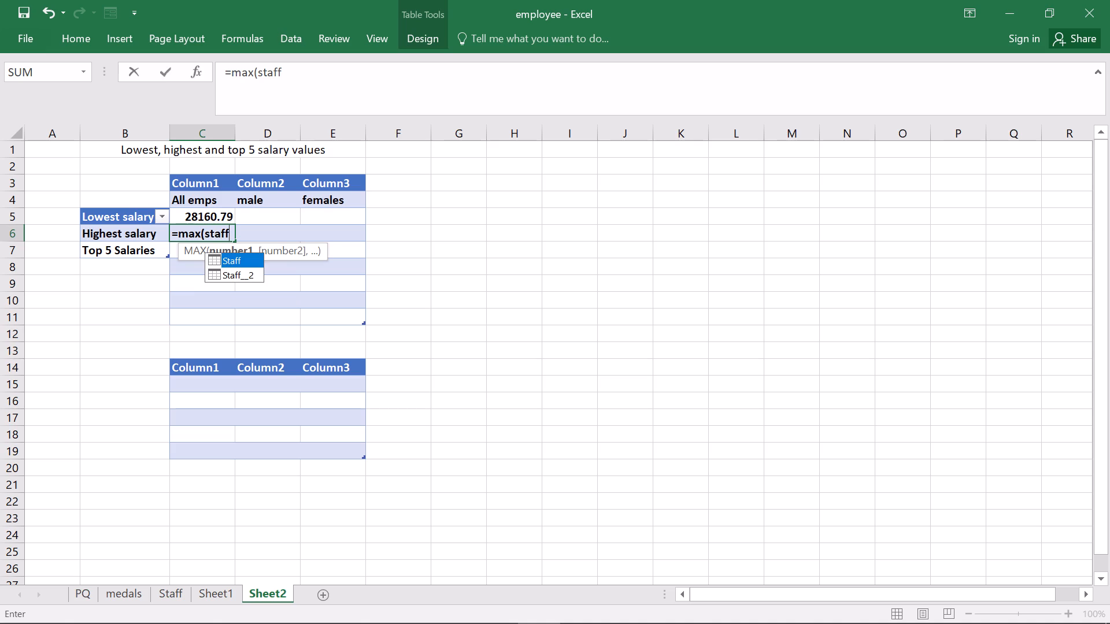
key("bracketleft")
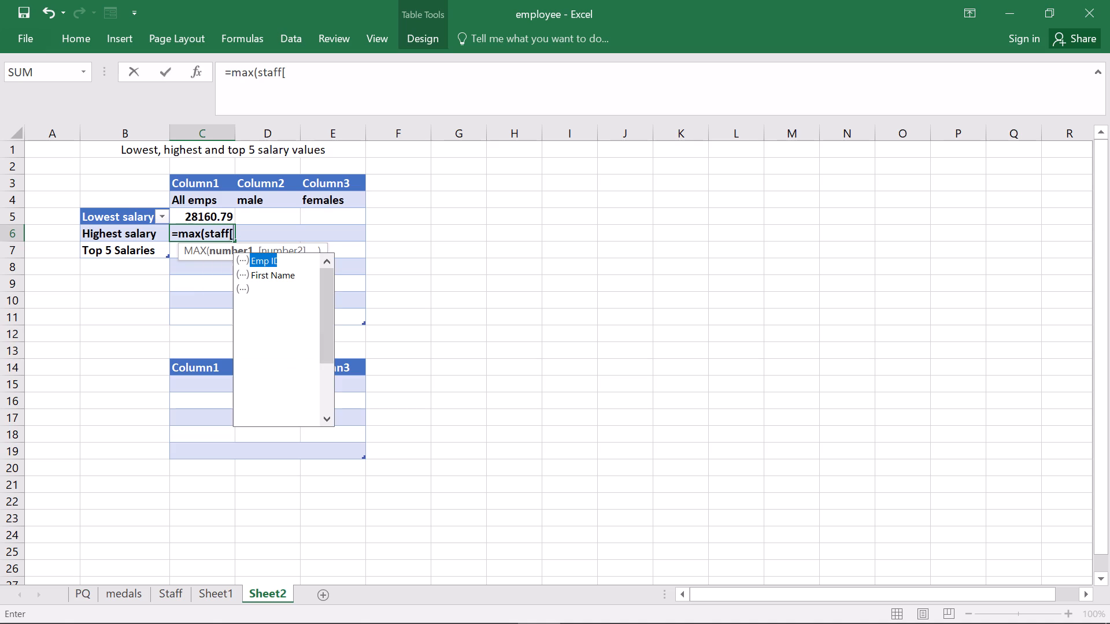
type("salary")
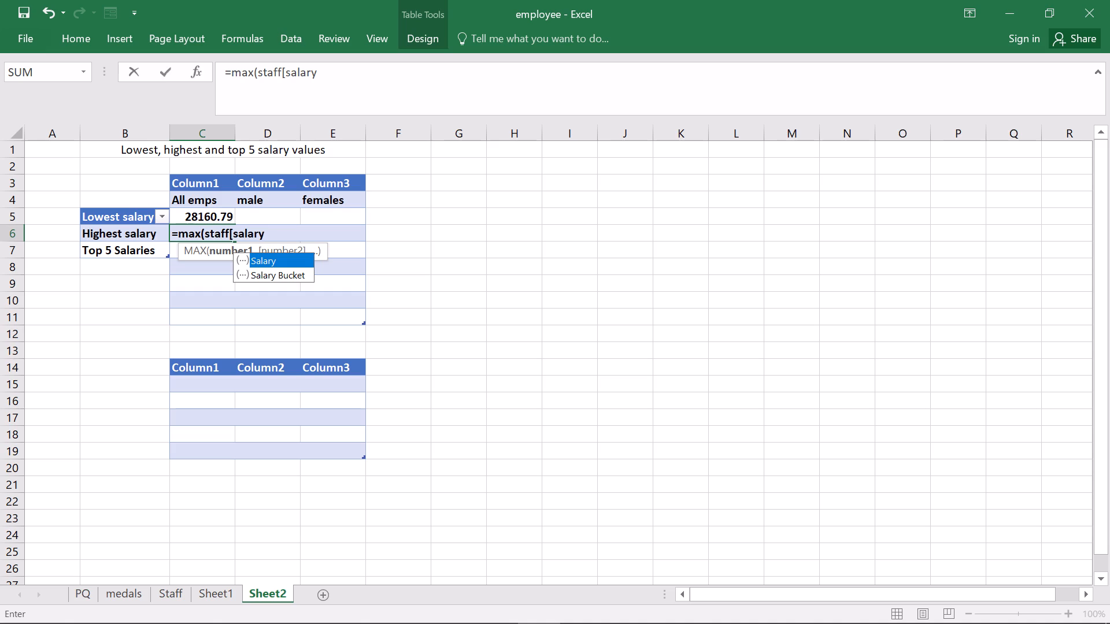
key("bracketright")
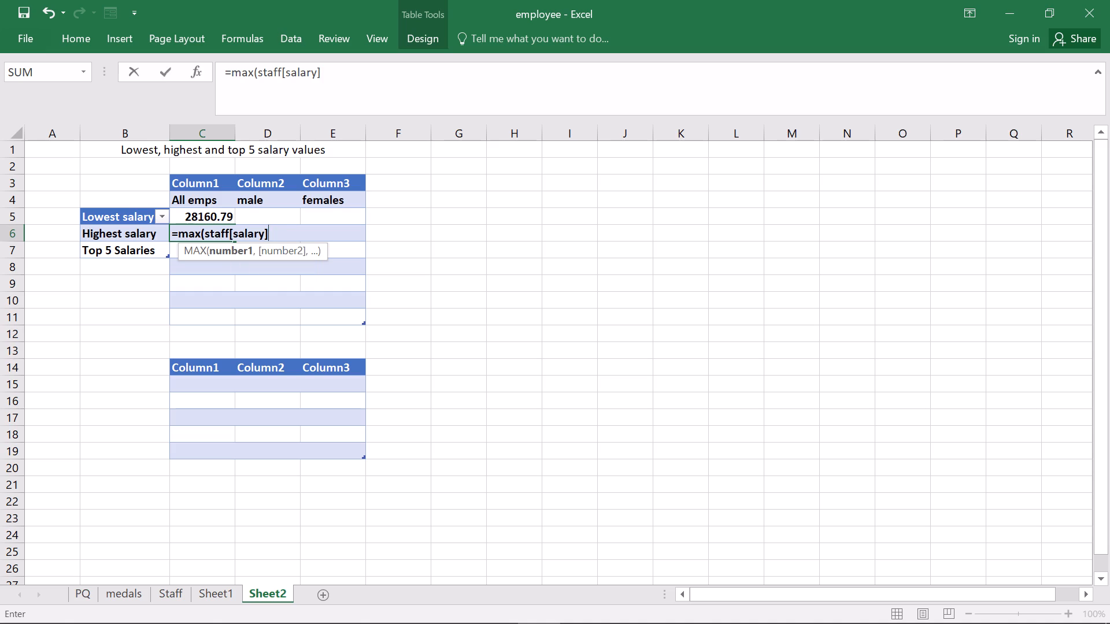
key("shift+parenright")
key("Return")
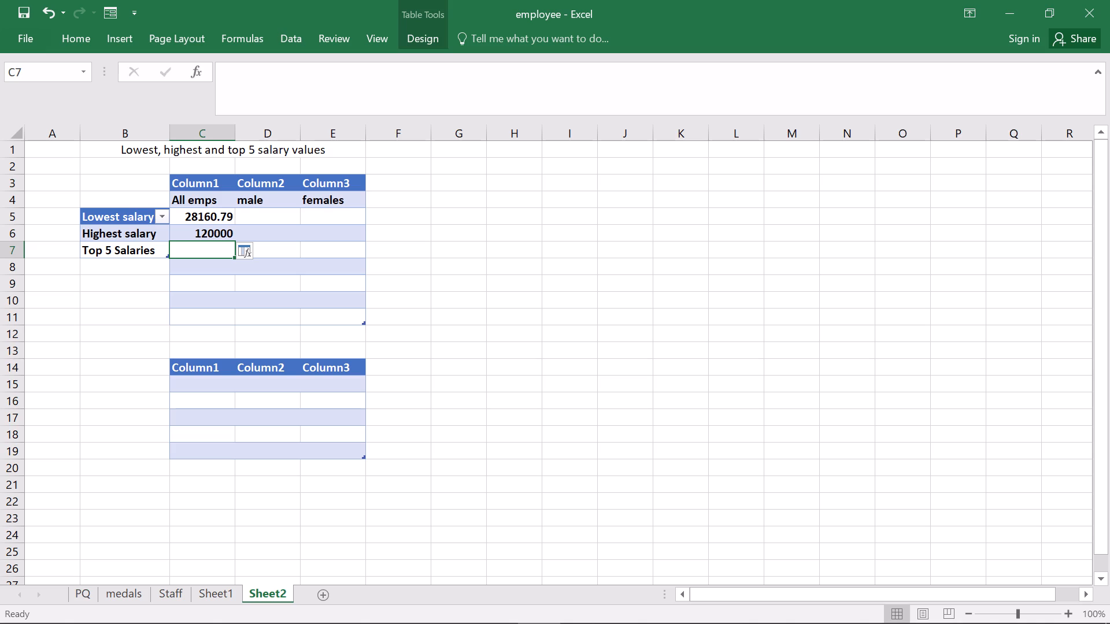
Apply the dollar Accounting number format to cells C4 to C19.
left_click_drag(202, 206, 192, 470)
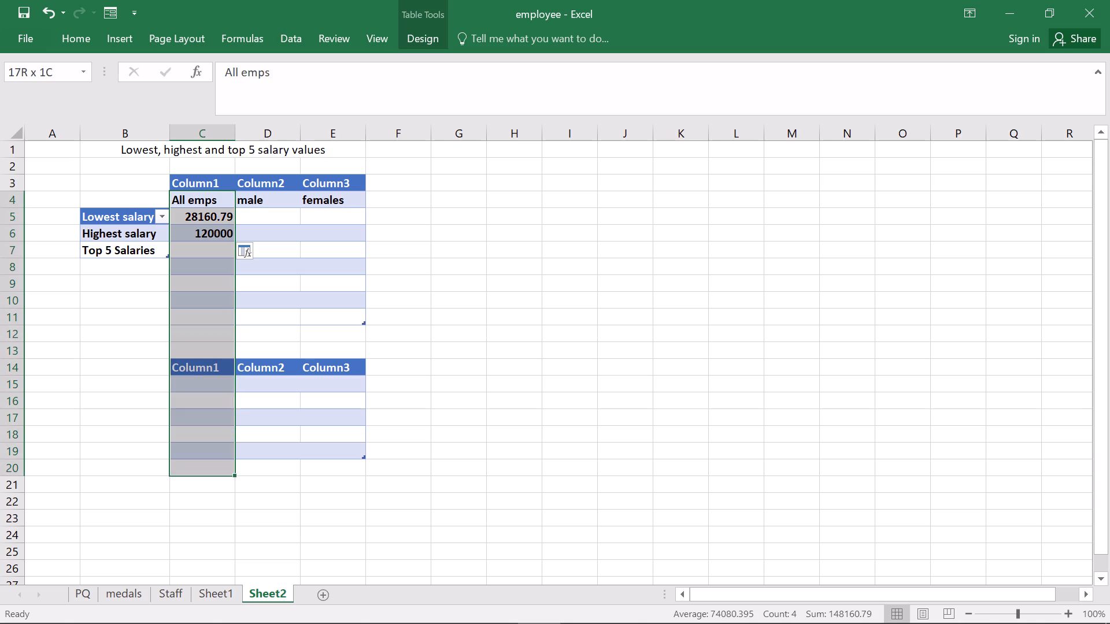
left_click_drag(192, 470, 192, 457)
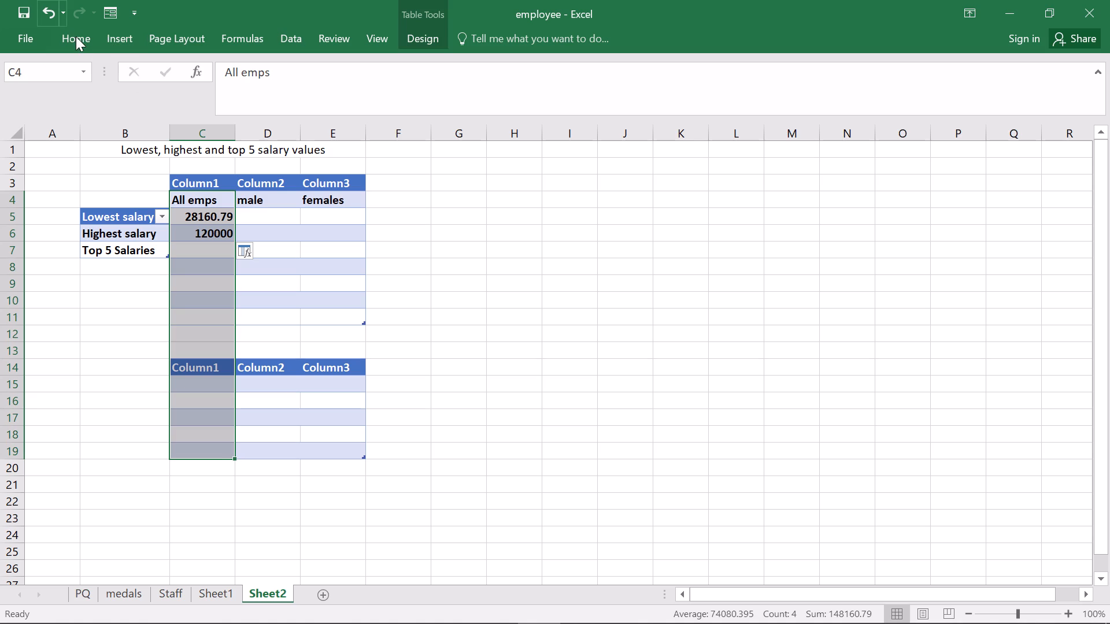
left_click(76, 36)
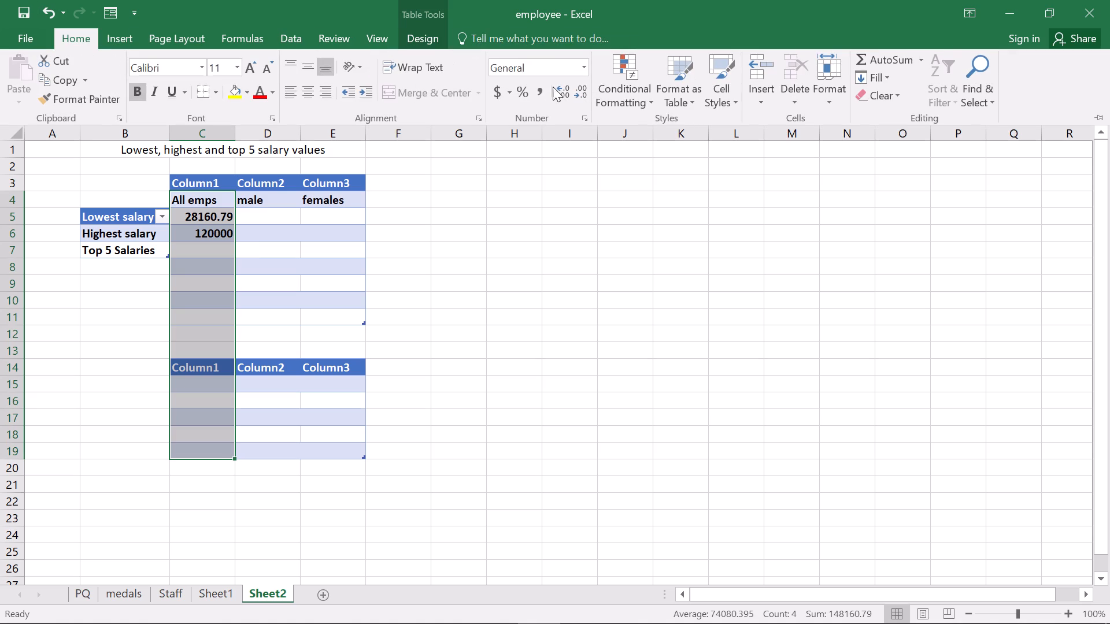
left_click(504, 91)
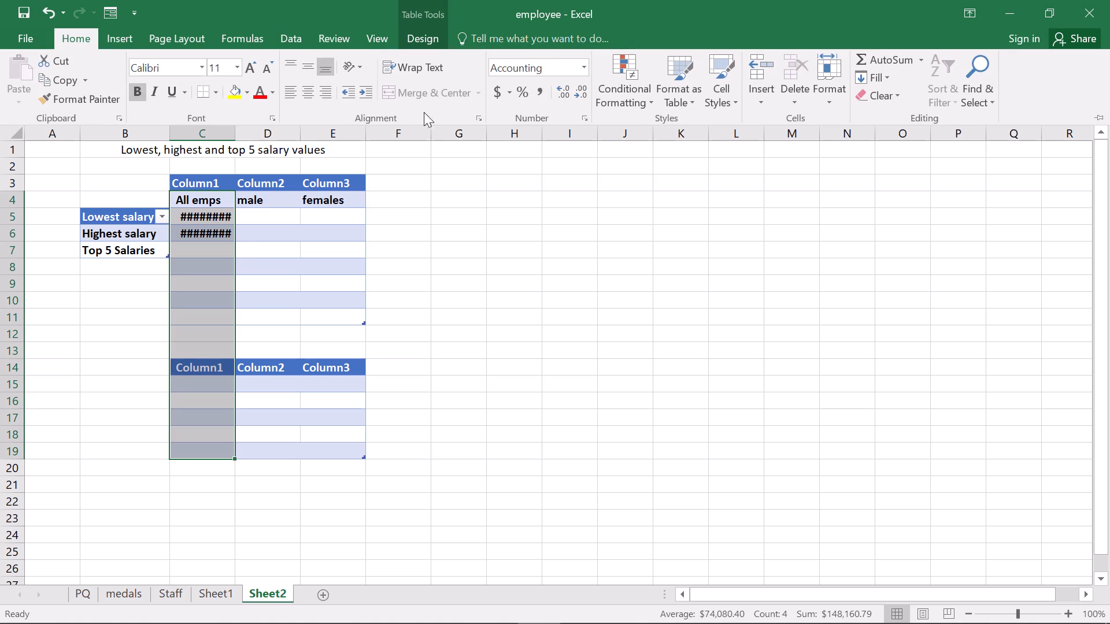
left_click(564, 252)
left_click(492, 201)
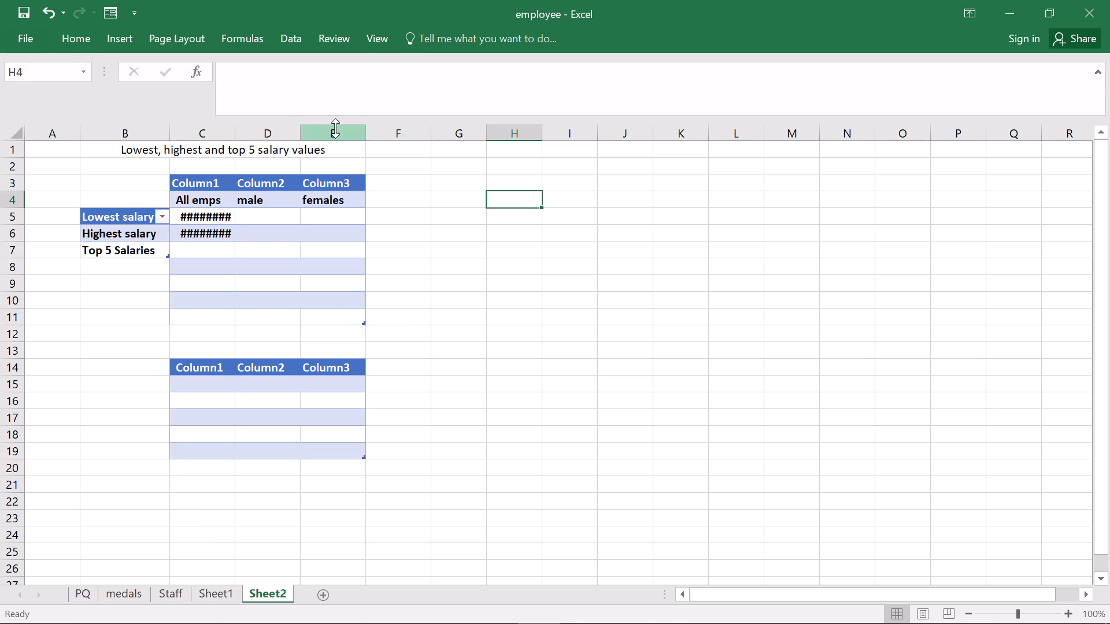
Widen column C slightly so the dollar amounts fit in its cells.
left_click(236, 143)
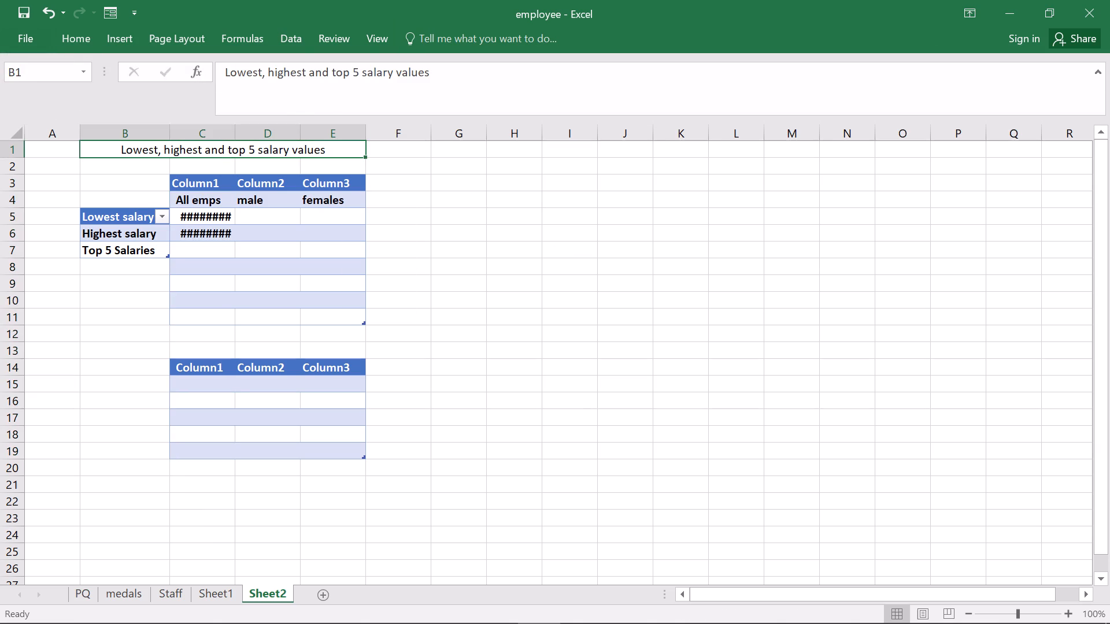
left_click_drag(231, 133, 238, 131)
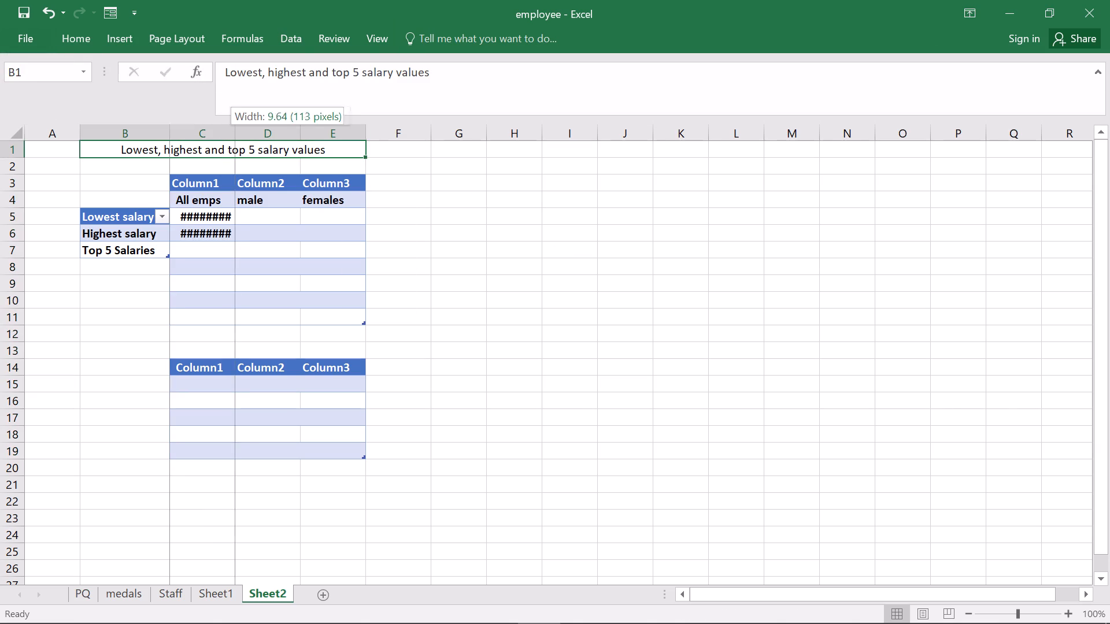
left_click_drag(238, 131, 246, 131)
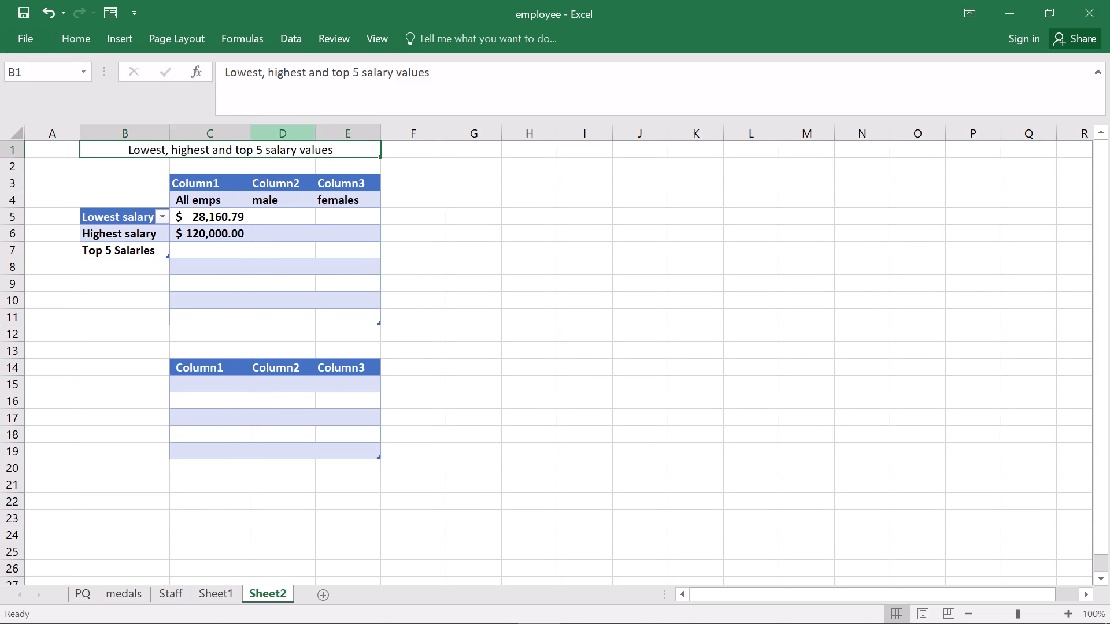
left_click(654, 321)
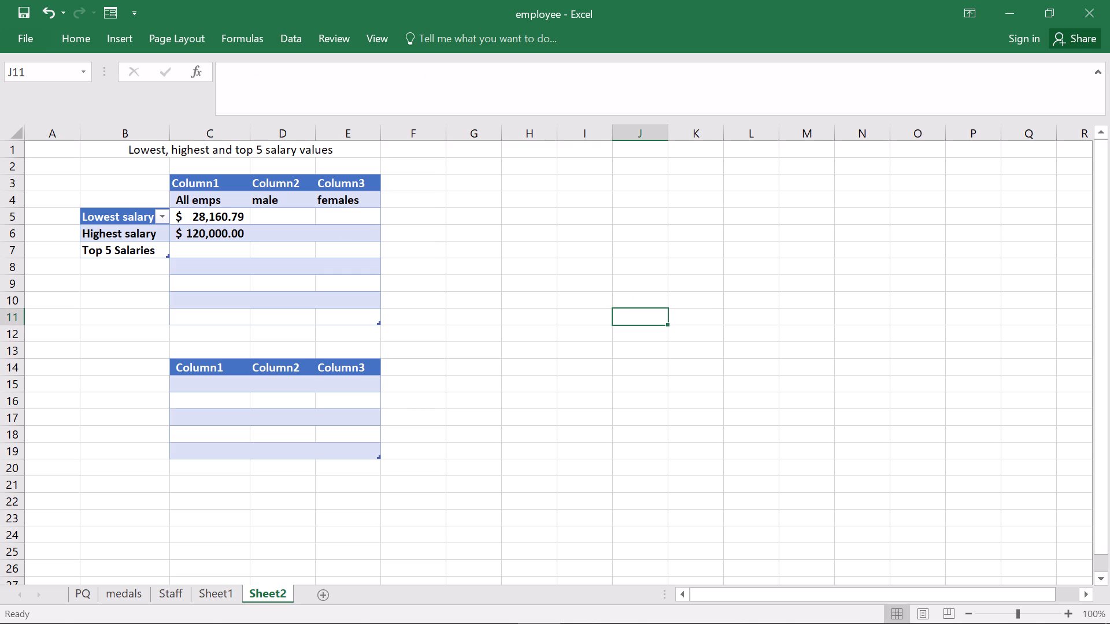
Enter the formula =large(staff[salary],1) in C7 for the top salary of all employees.
left_click(193, 247)
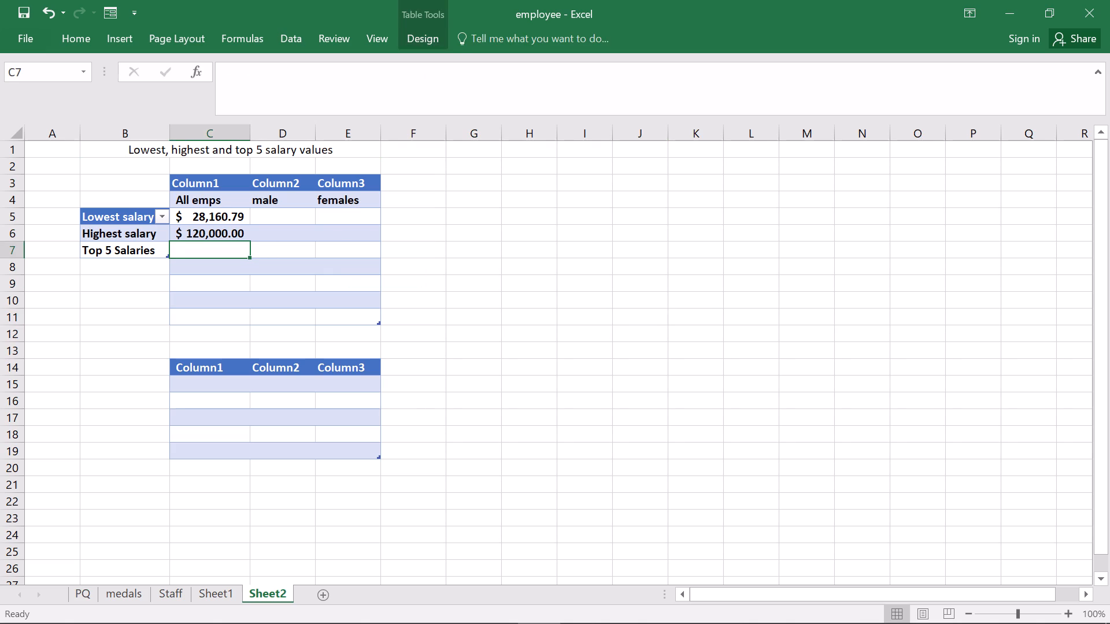
key("equal")
type("lar")
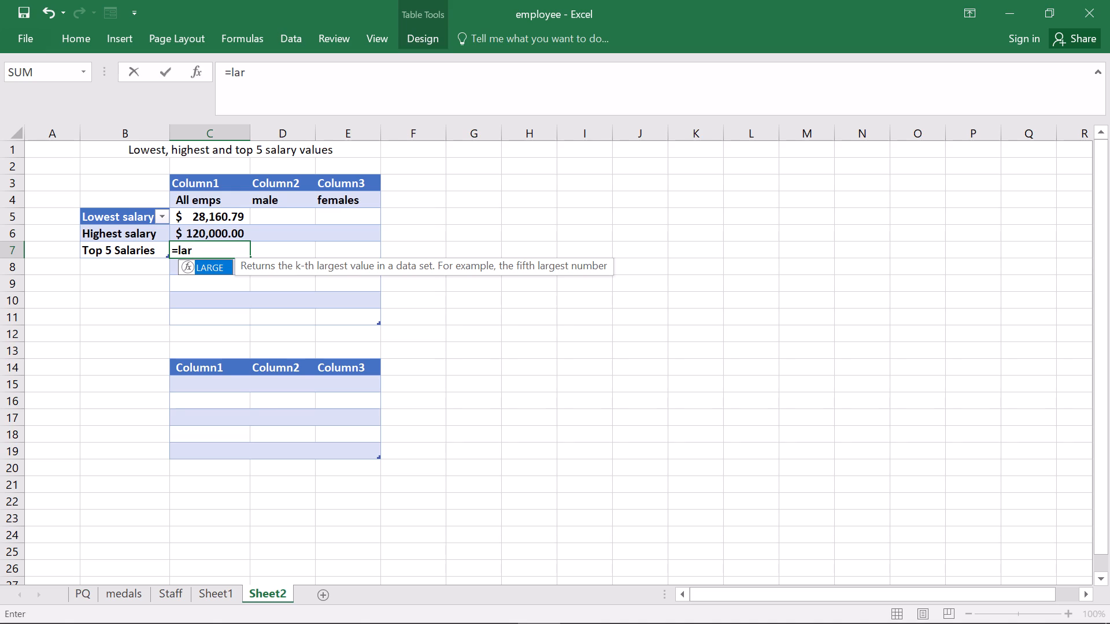
type("ge")
key("shift+parenleft")
type("staff")
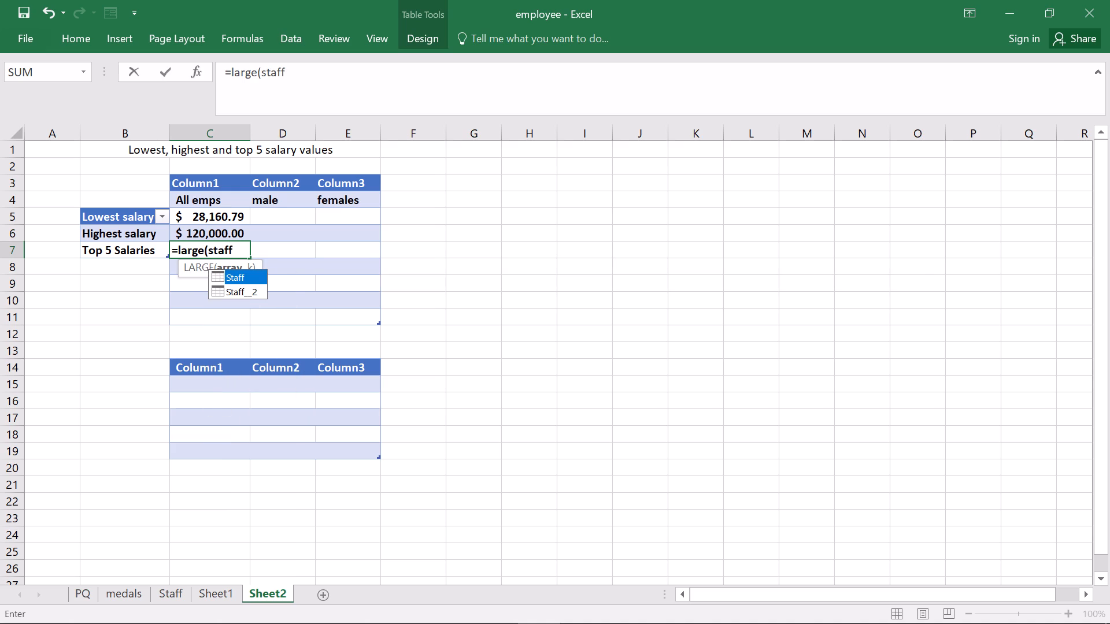
key("bracketleft")
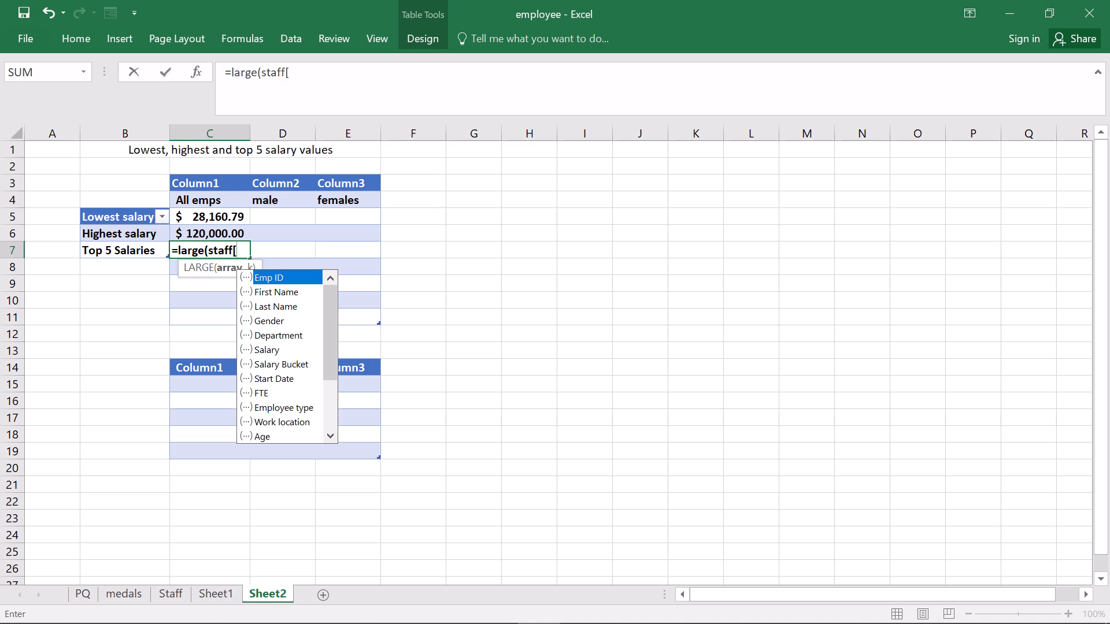
type("sa")
type("lary")
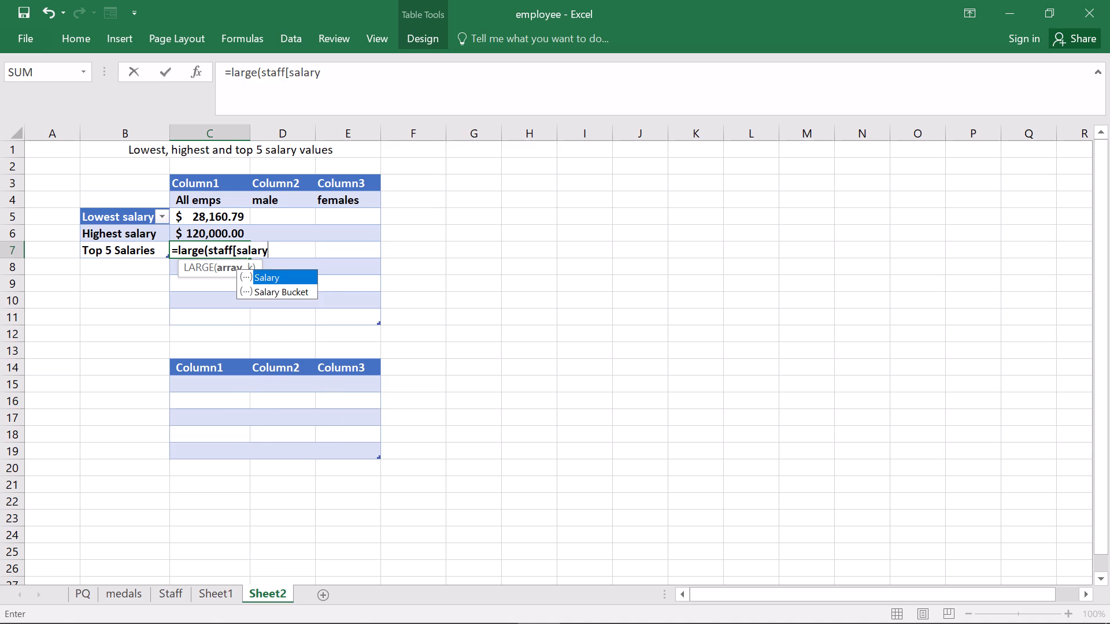
key("bracketright")
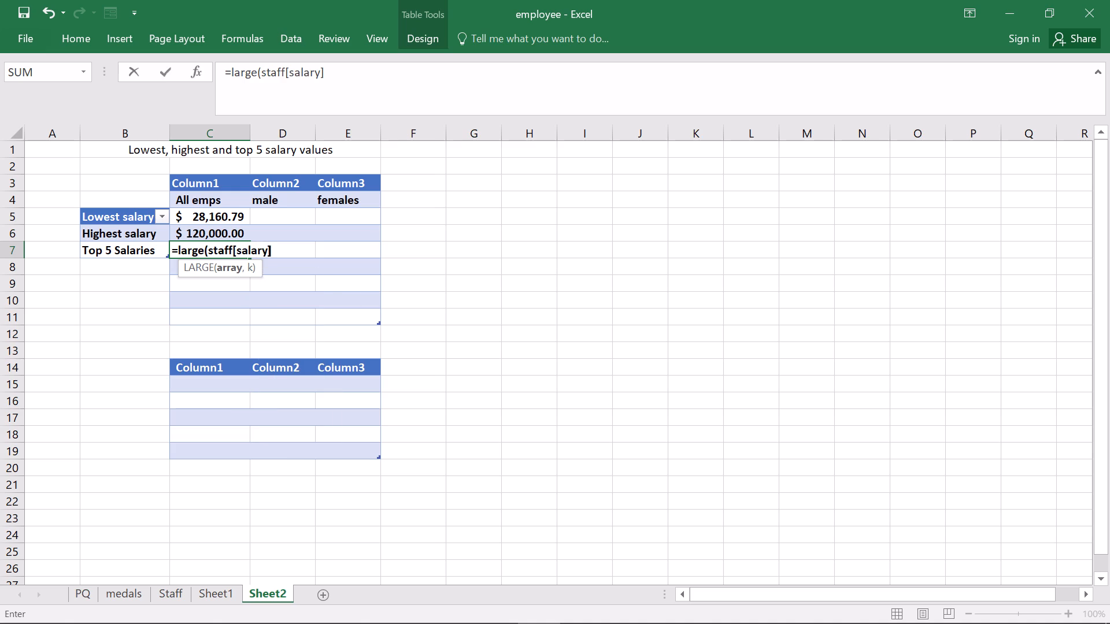
key("comma")
key("1")
key("shift+parenright")
key("Return")
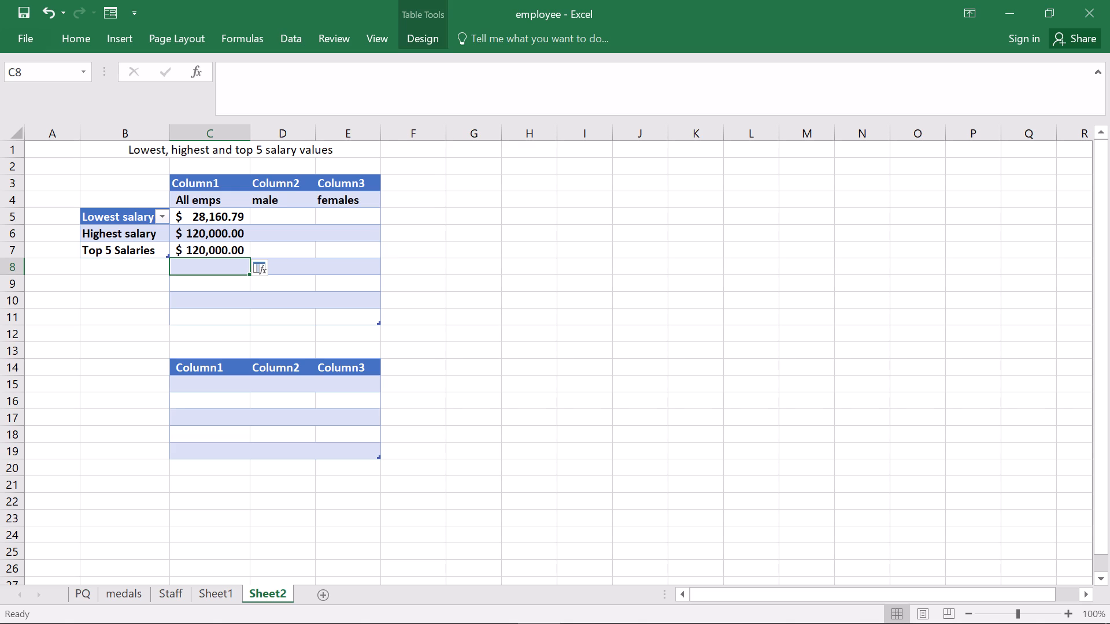
Enter the formula =large(staff[salary],2) in C8 for the second-highest salary of all employees.
key("equal")
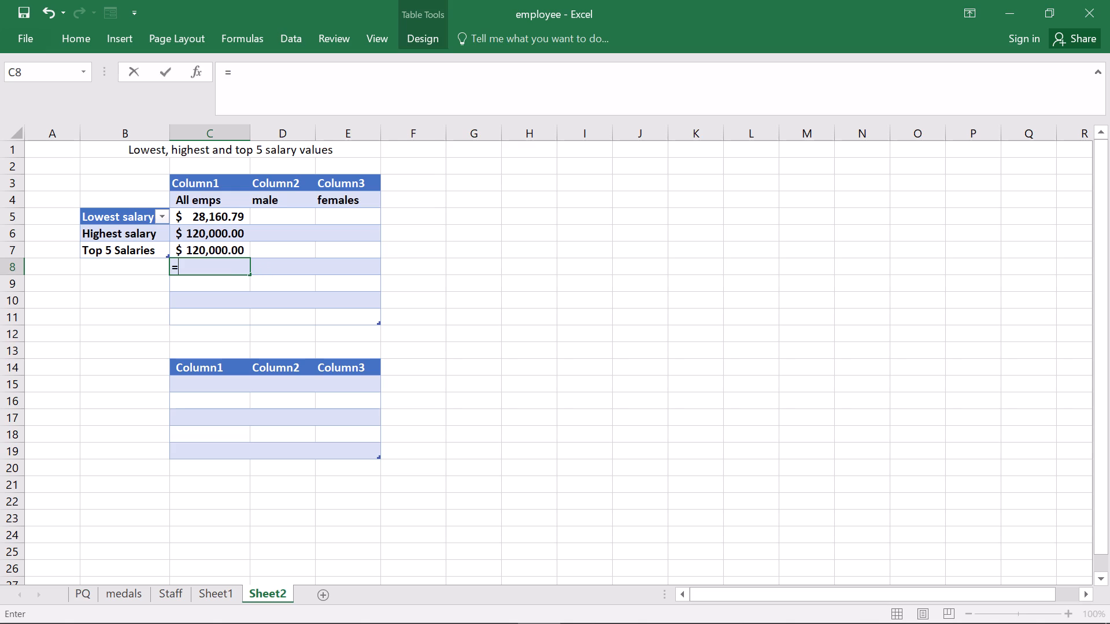
type("lar")
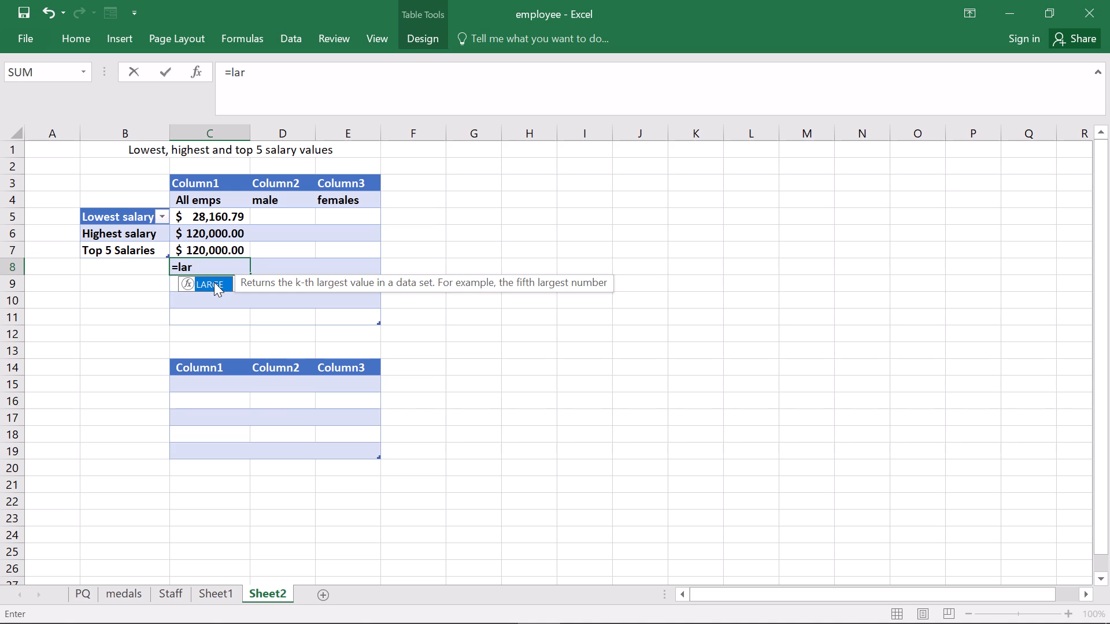
type("ge")
key("shift+parenleft")
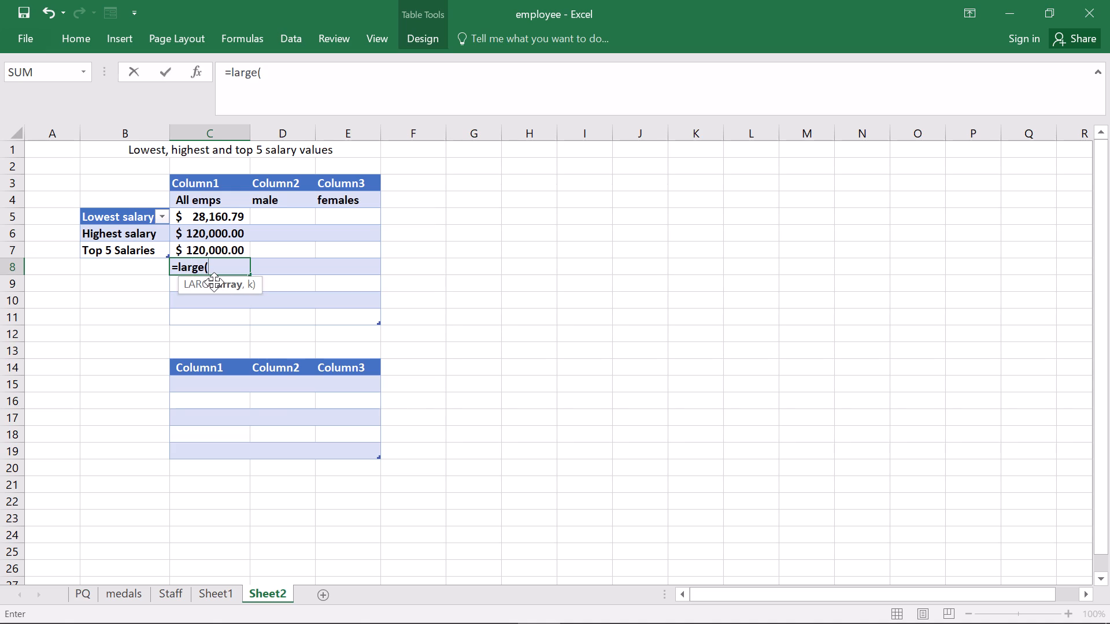
key("s")
type("ta")
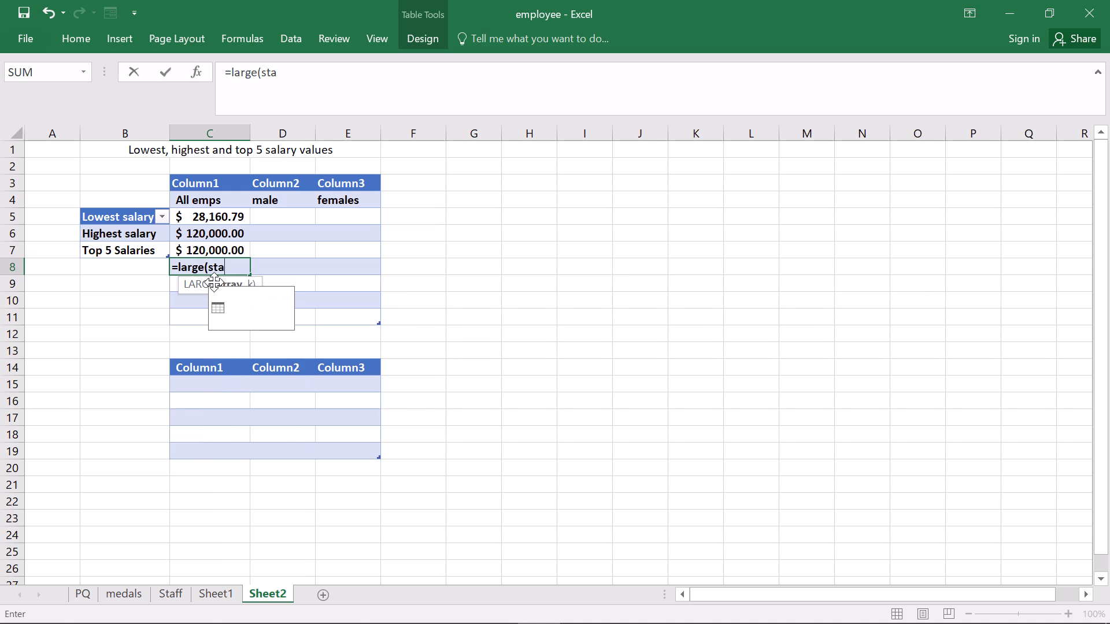
type("ff")
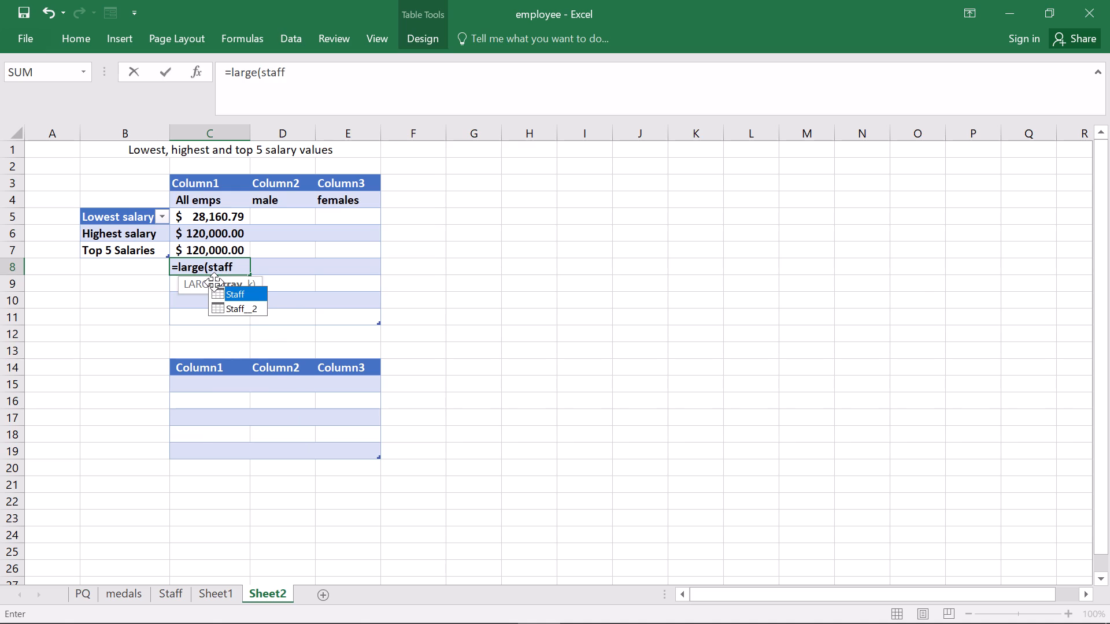
key("bracketleft")
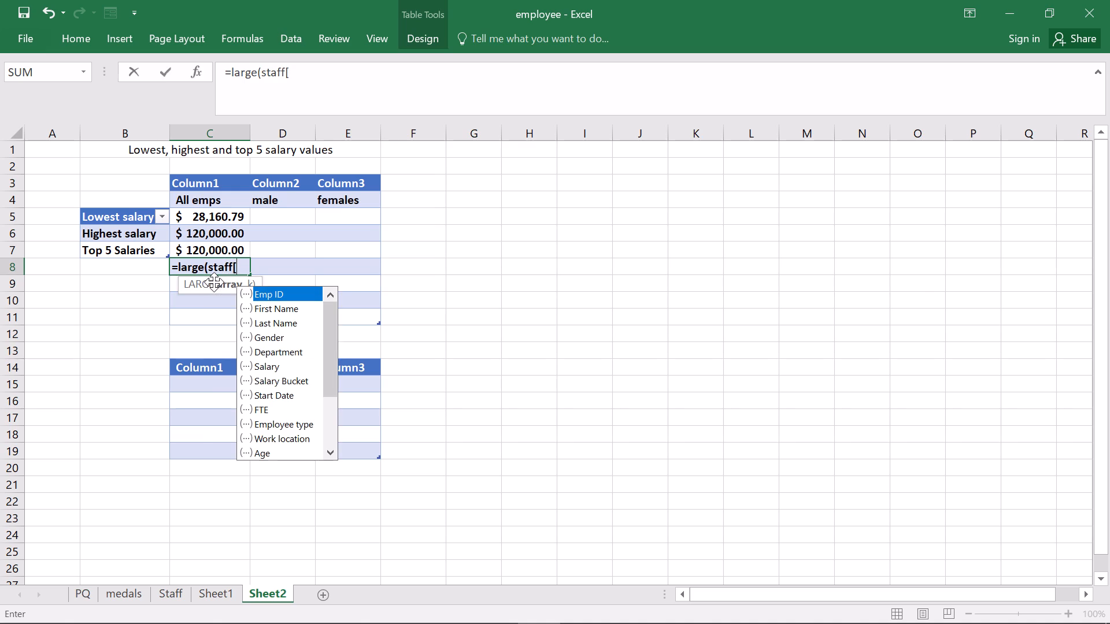
type("sal")
type("ry")
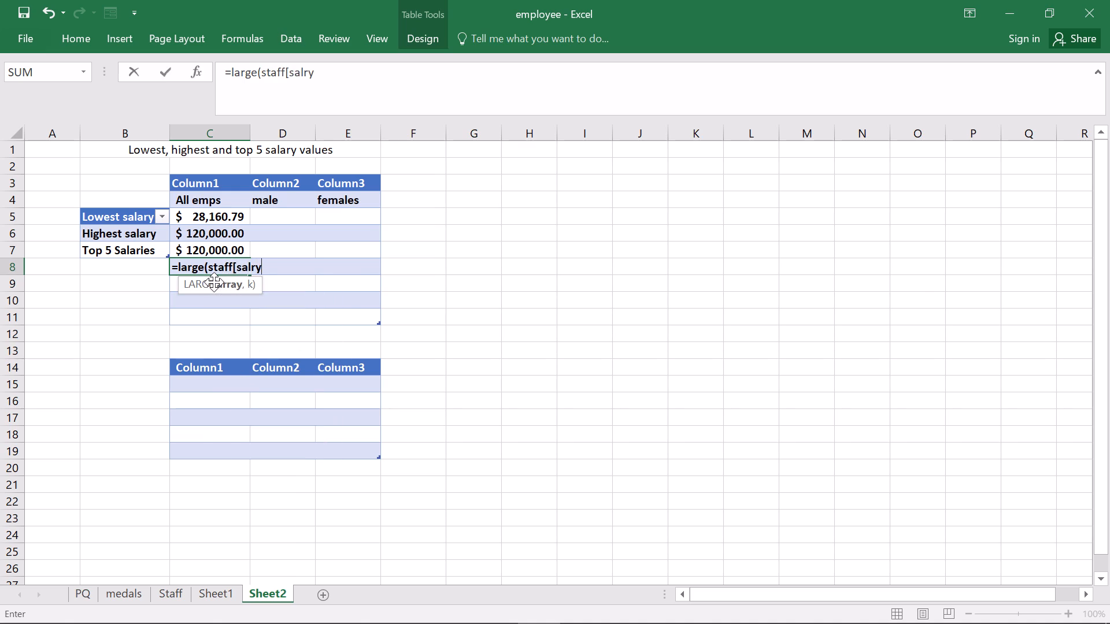
key("bracketright")
key("BackSpace")
key("BackSpace")
key("BackSpace")
type("ary")
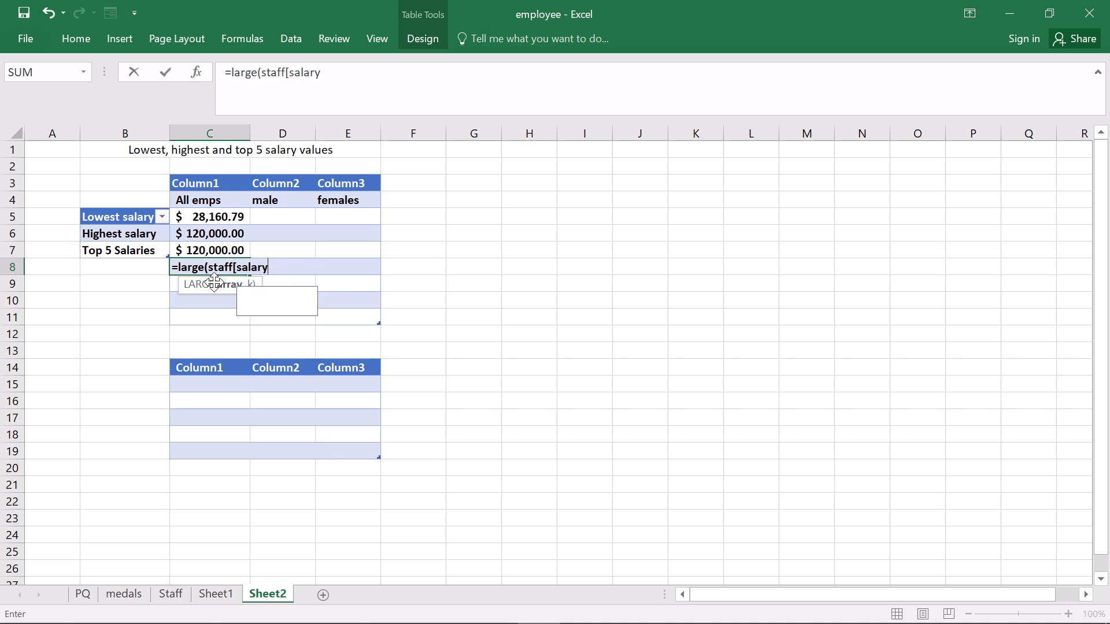
key("bracketright")
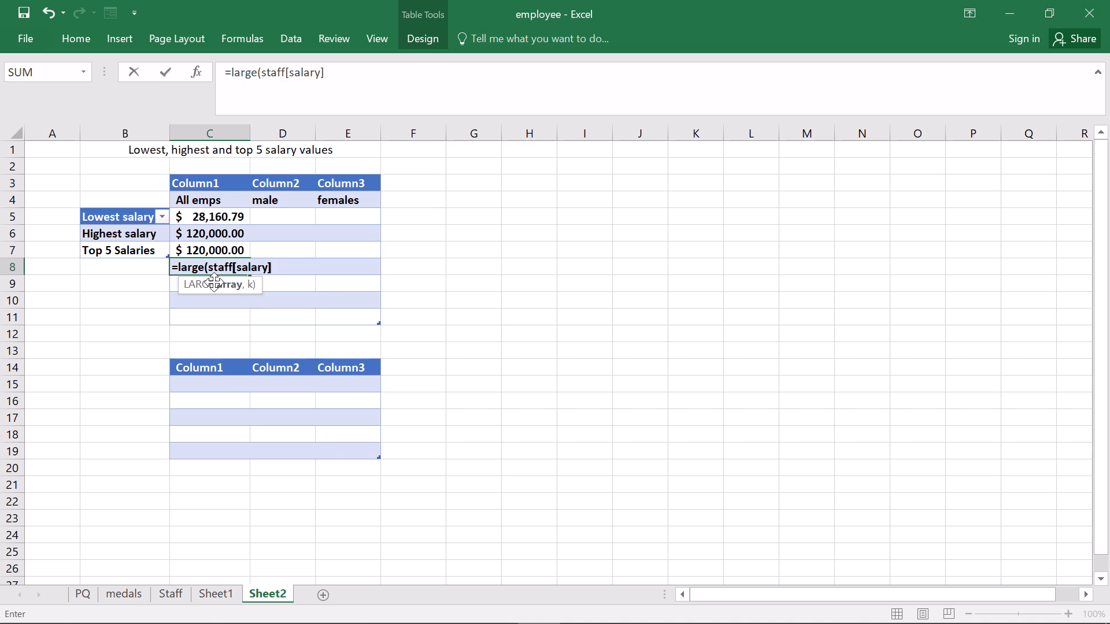
key("comma")
key("2")
key("shift+parenright")
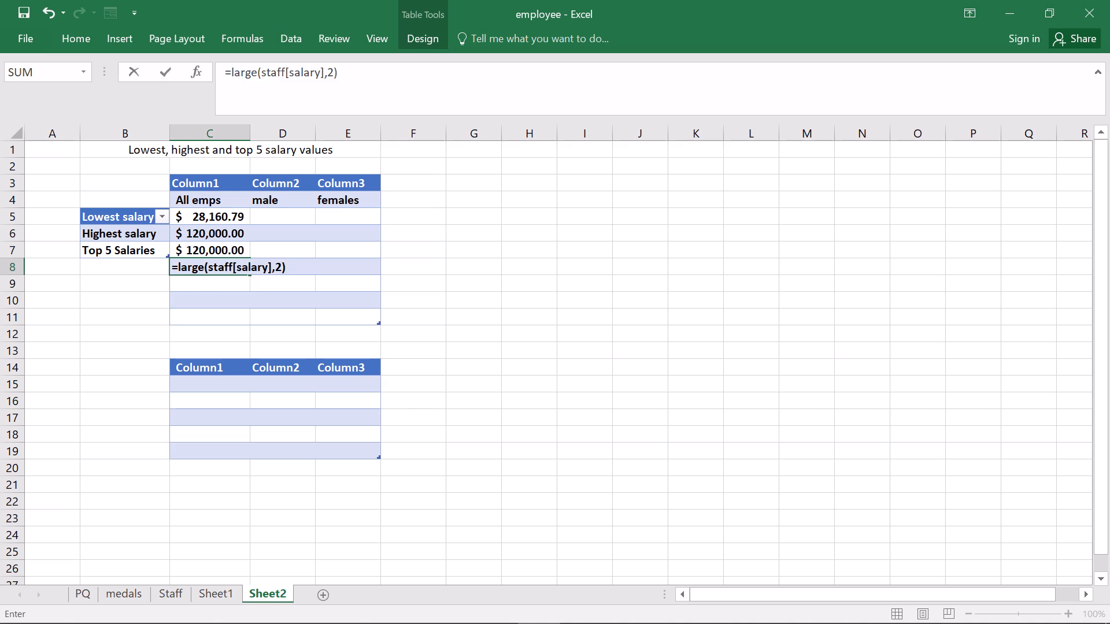
key("Return")
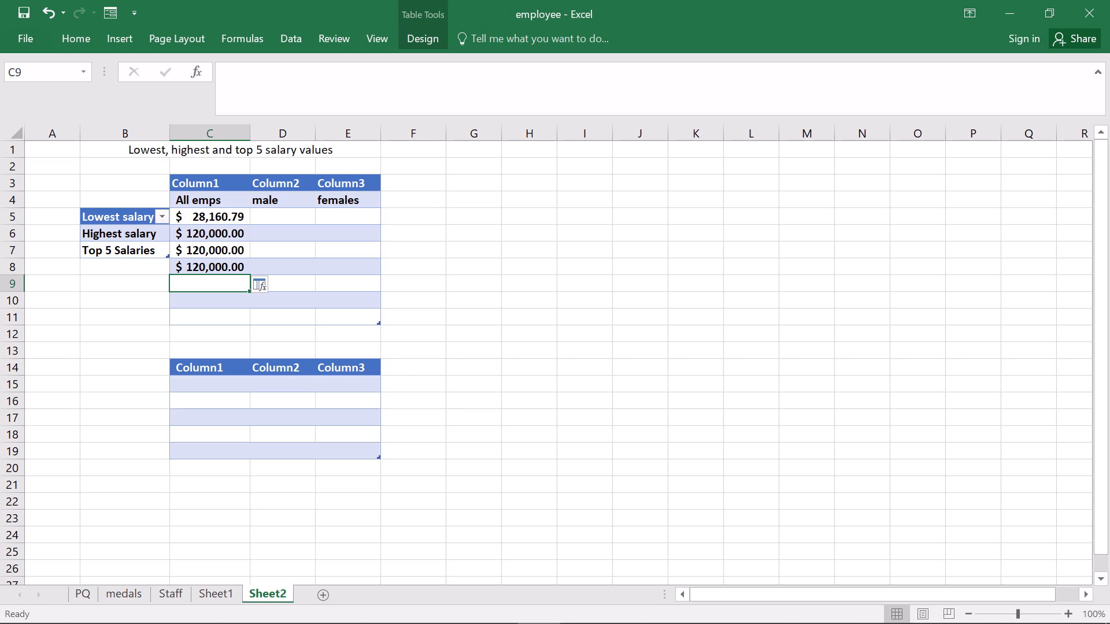
Insert a table row above row 9 in the upper summary table to make room for all five top salaries.
left_click(198, 315)
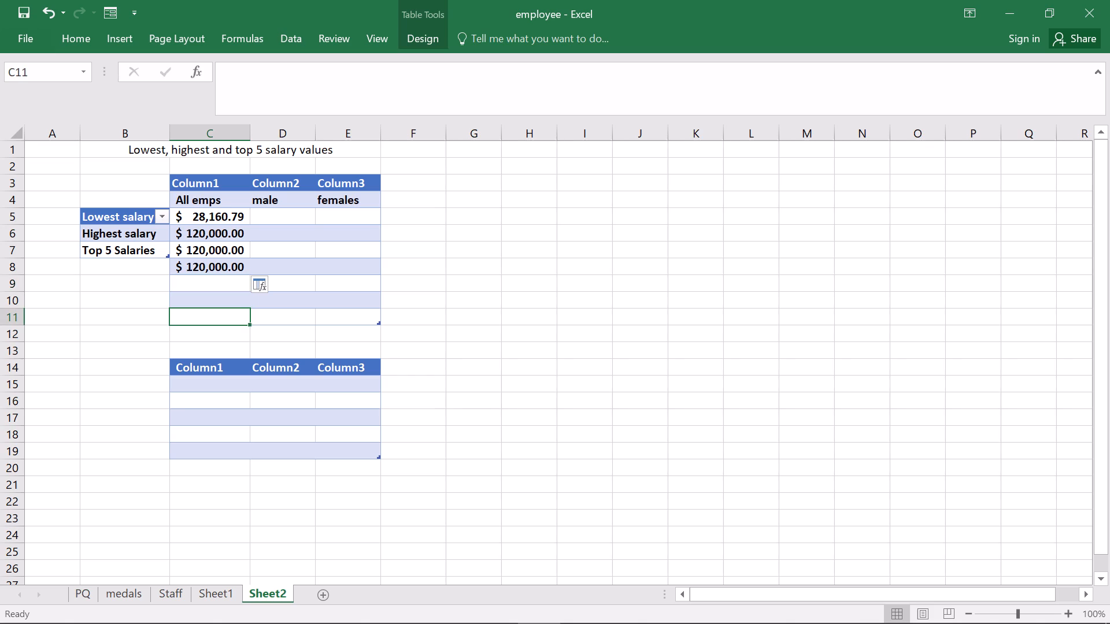
left_click(455, 278)
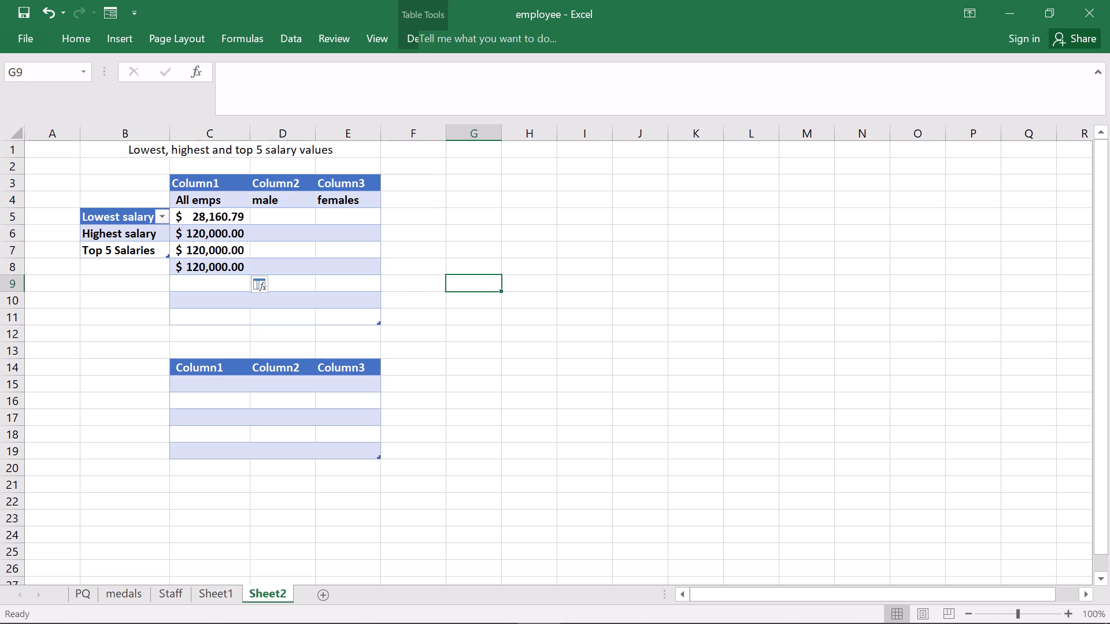
left_click(179, 284)
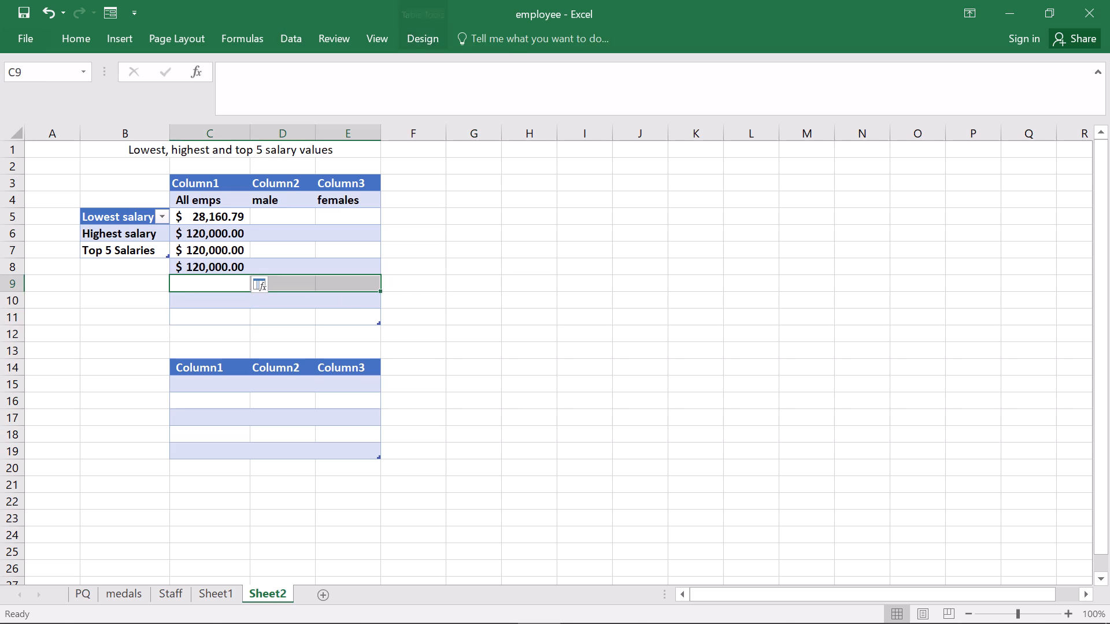
right_click(179, 284)
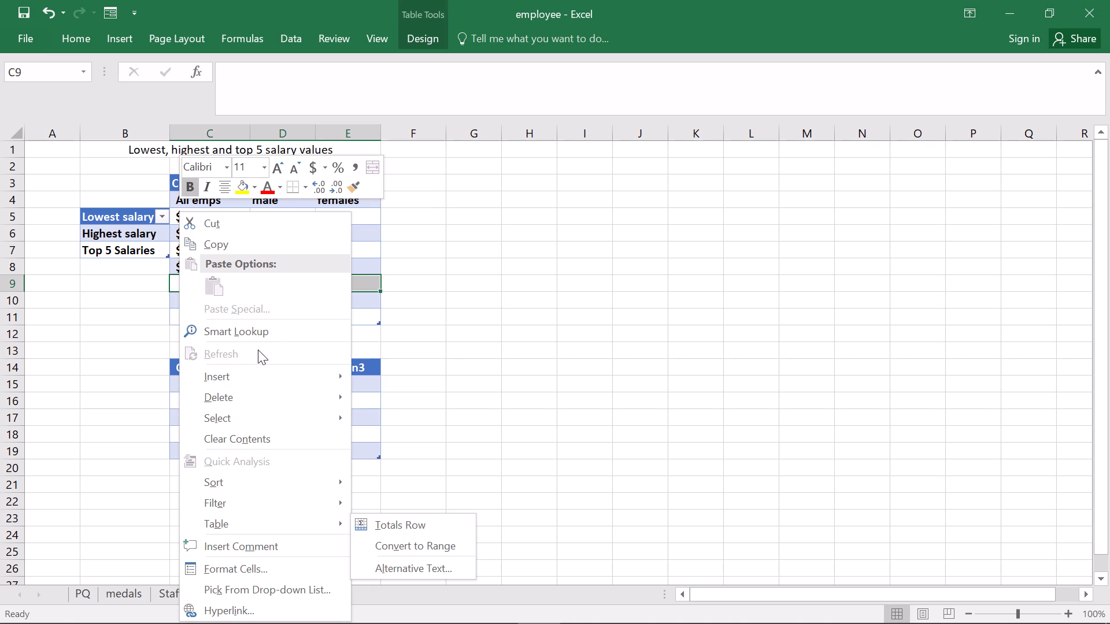
left_click(273, 367)
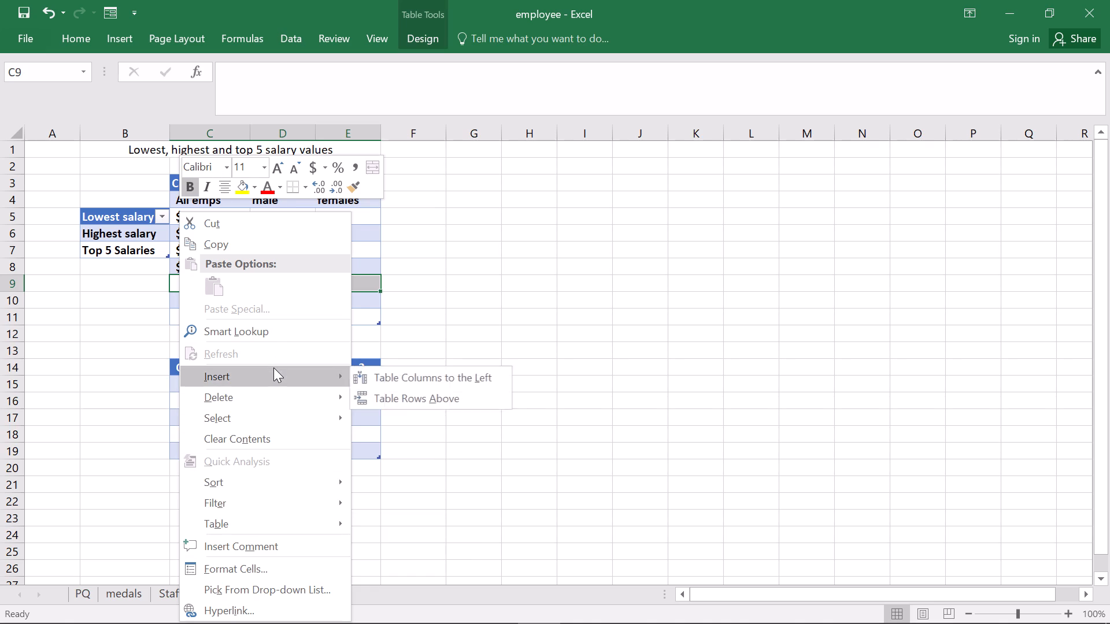
left_click(376, 390)
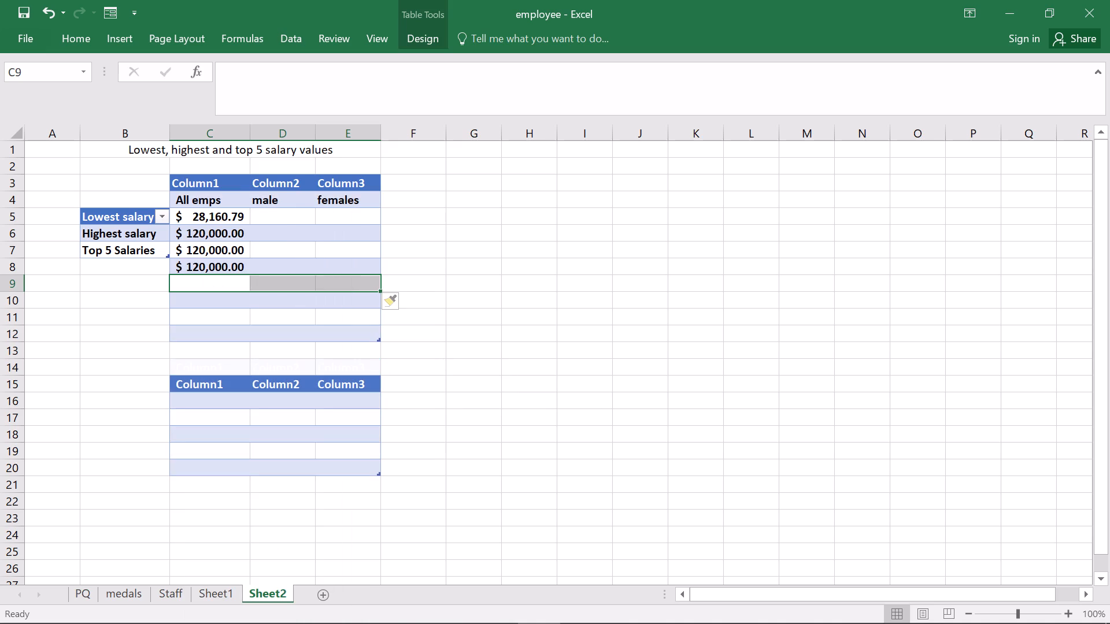
left_click(544, 307)
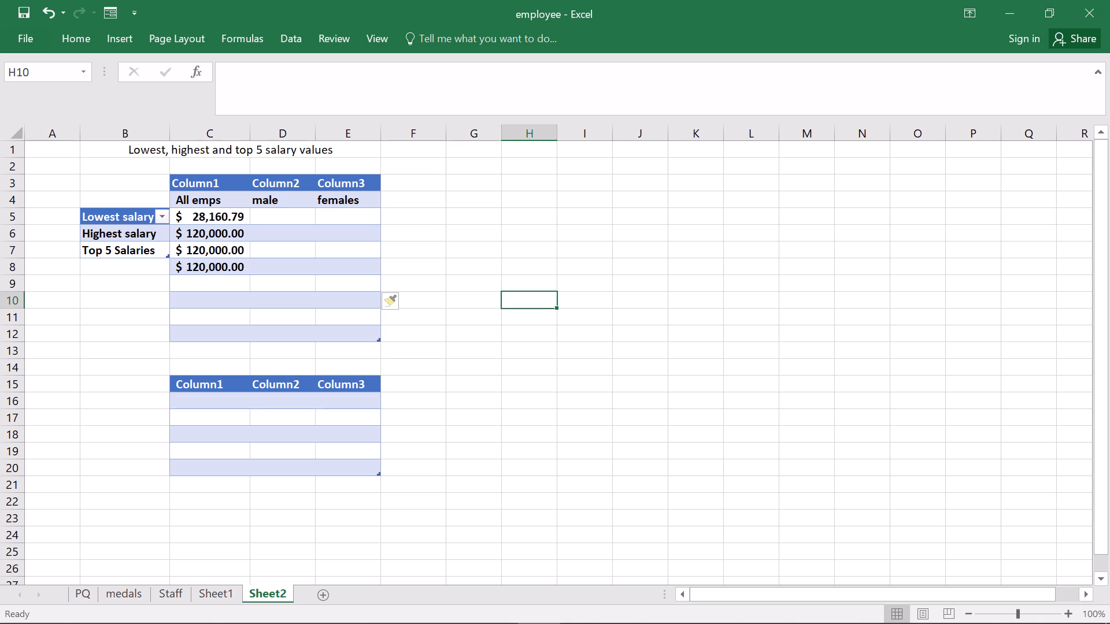
Select C9, the first empty All emps cell below the second-highest salary.
left_click(239, 287)
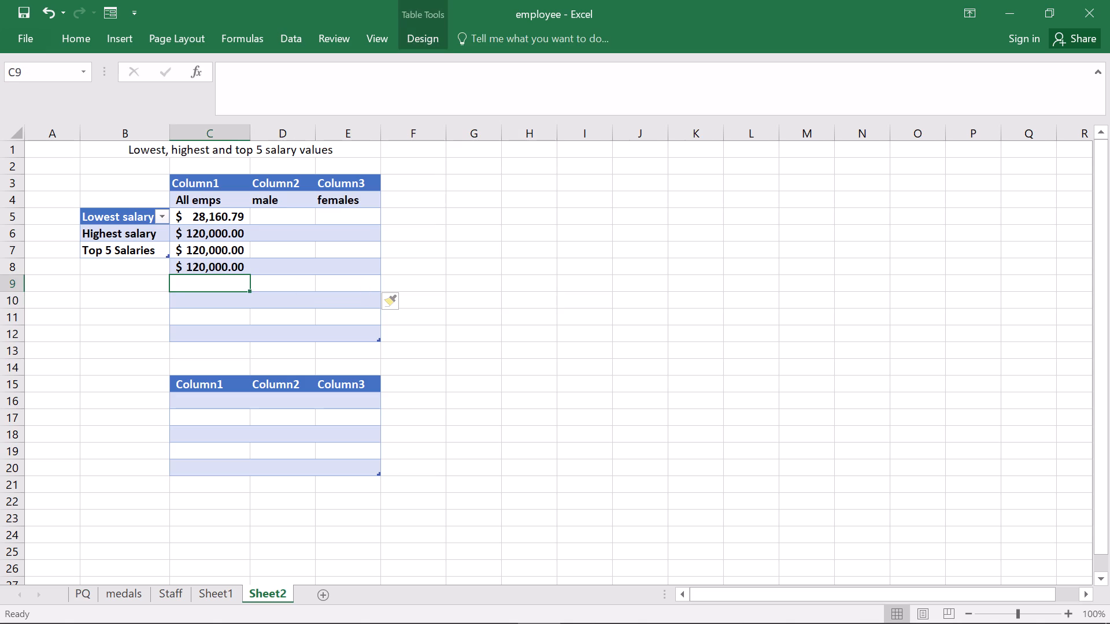
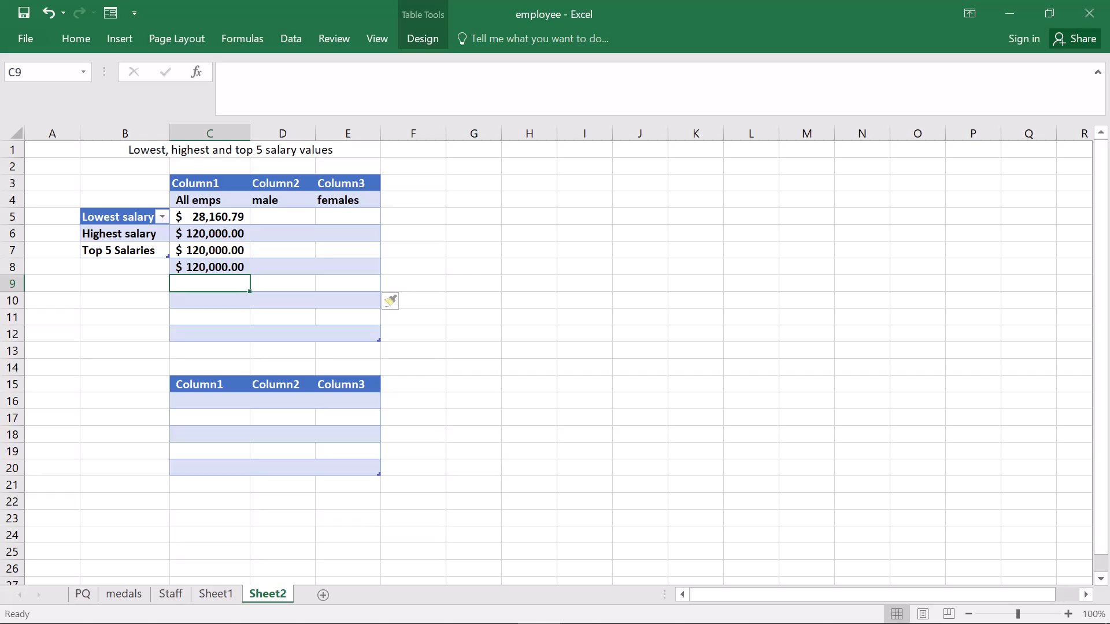
Enter the rank numbers 1, 2, 3, 4 and 5 down cells I4 to I8 beside the summary table.
left_click(589, 202)
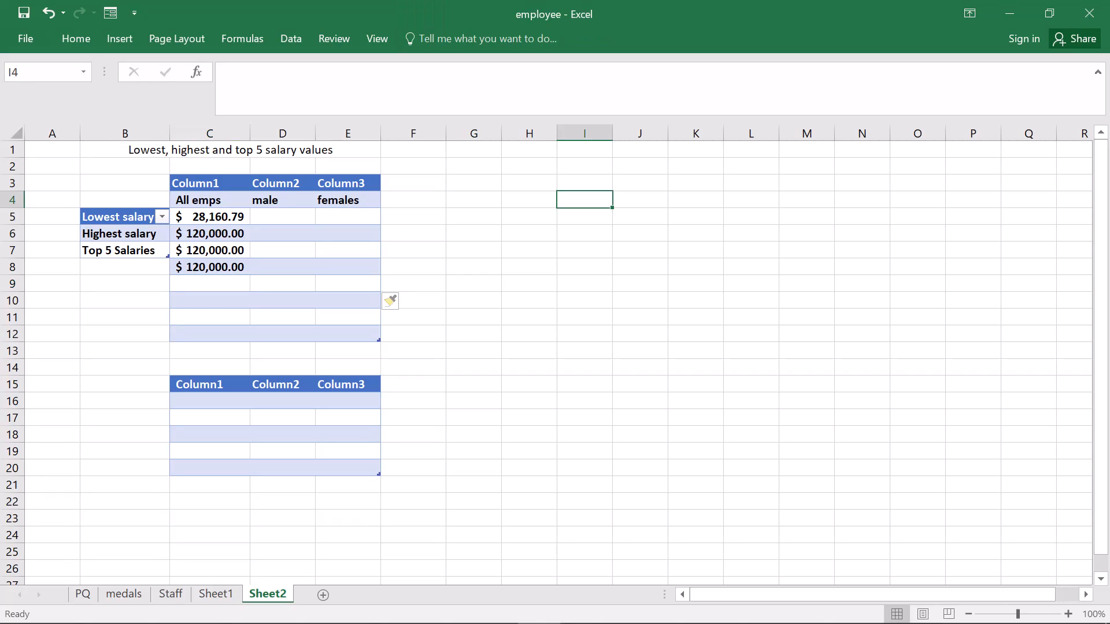
type("12345")
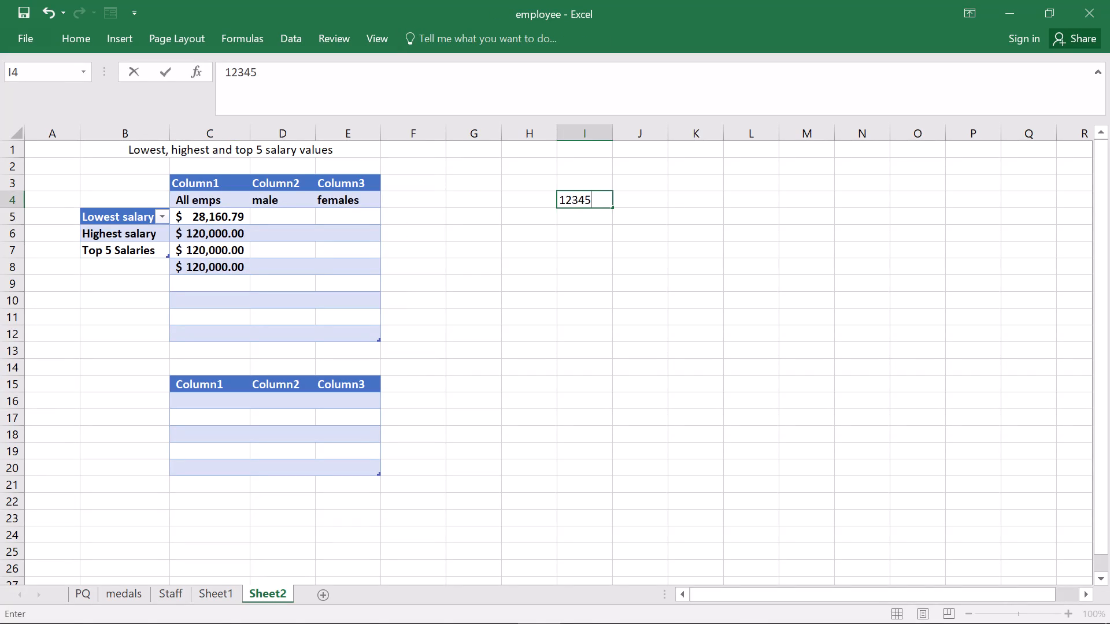
key("BackSpace")
key("BackSpace")
key("BackSpace")
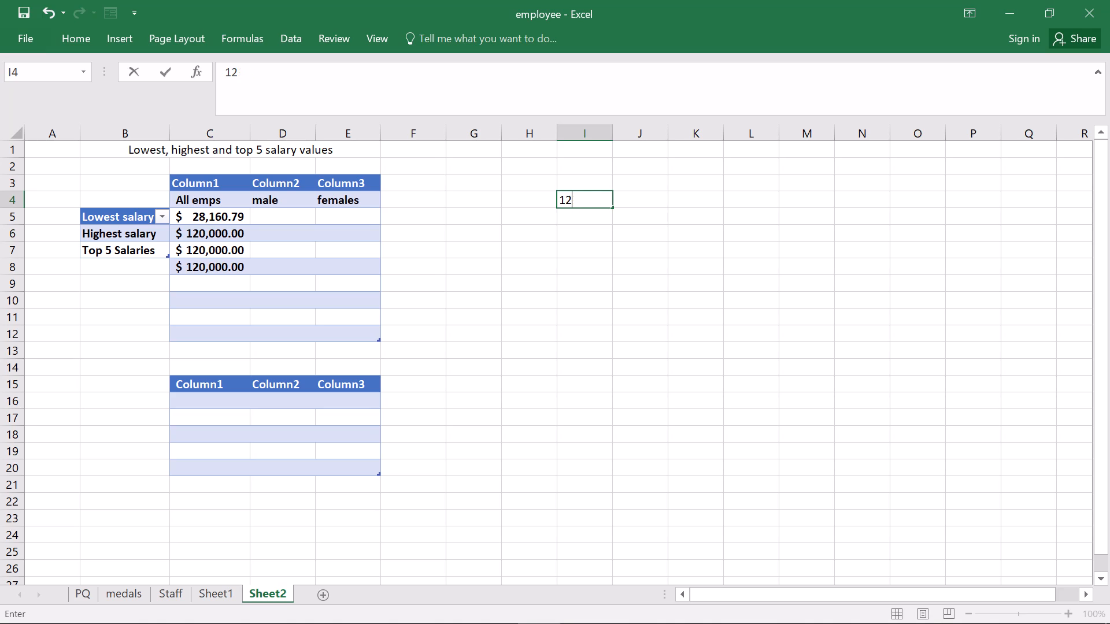
key("BackSpace")
key("Return")
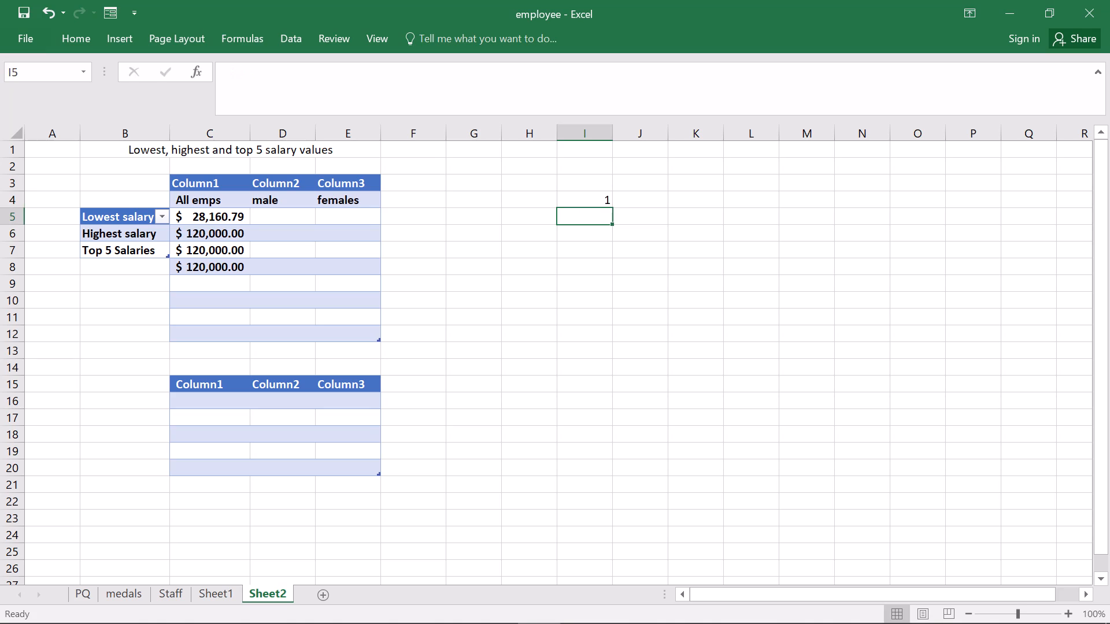
key("2")
key("Return")
key("3")
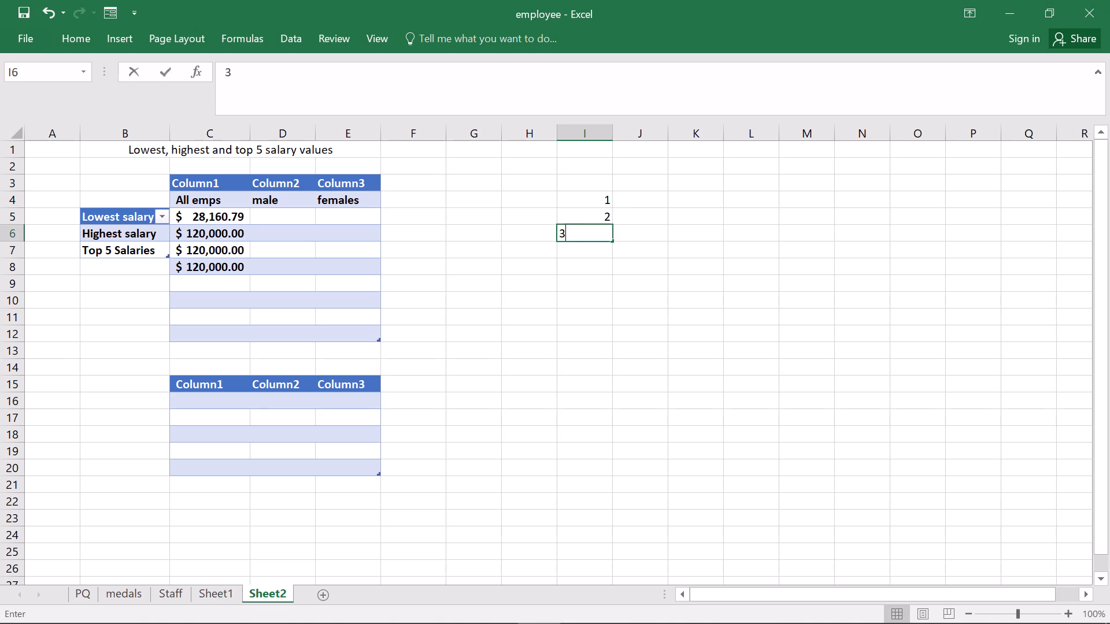
key("Return")
key("4")
key("Return")
key("5")
key("Return")
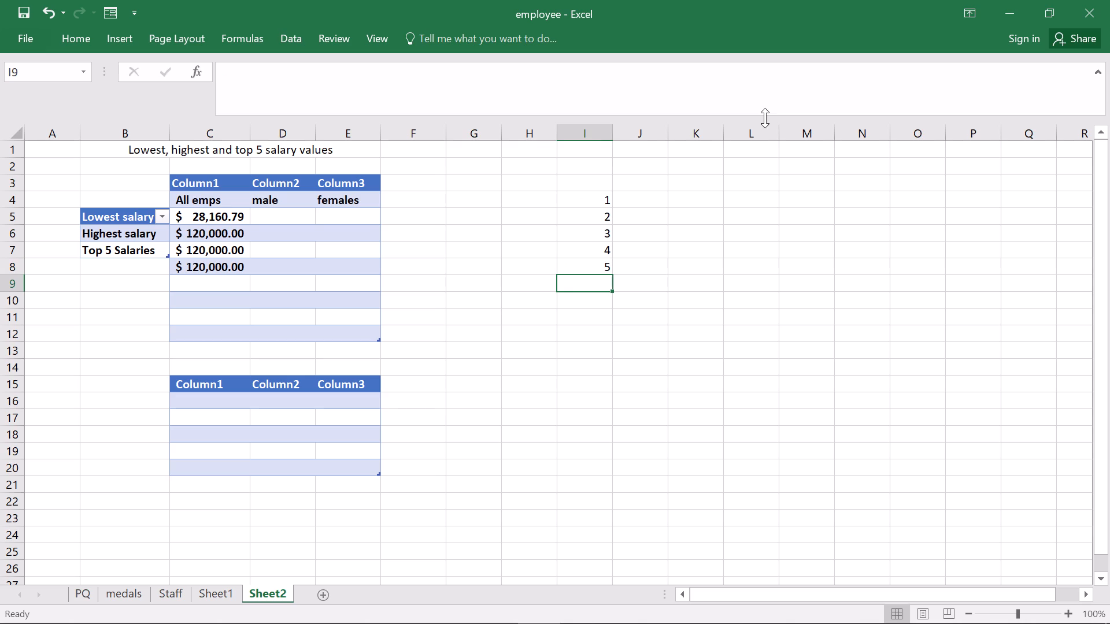
Change the Highest salary formula in C6 to =MAX(G12:H13).
triple_click(216, 233)
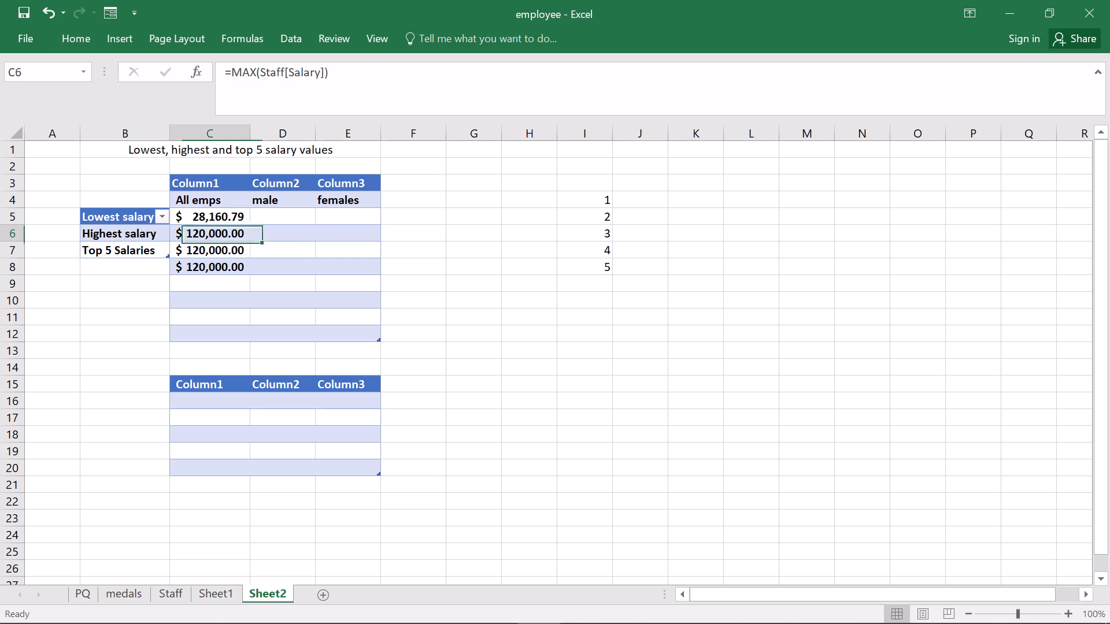
left_click(216, 233)
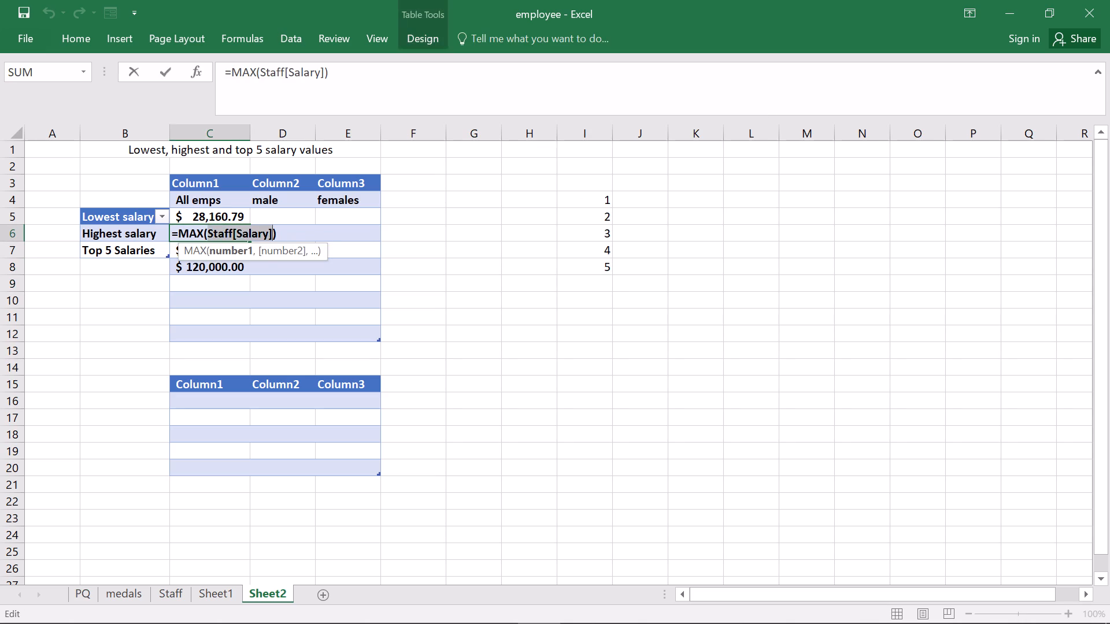
left_click(521, 319)
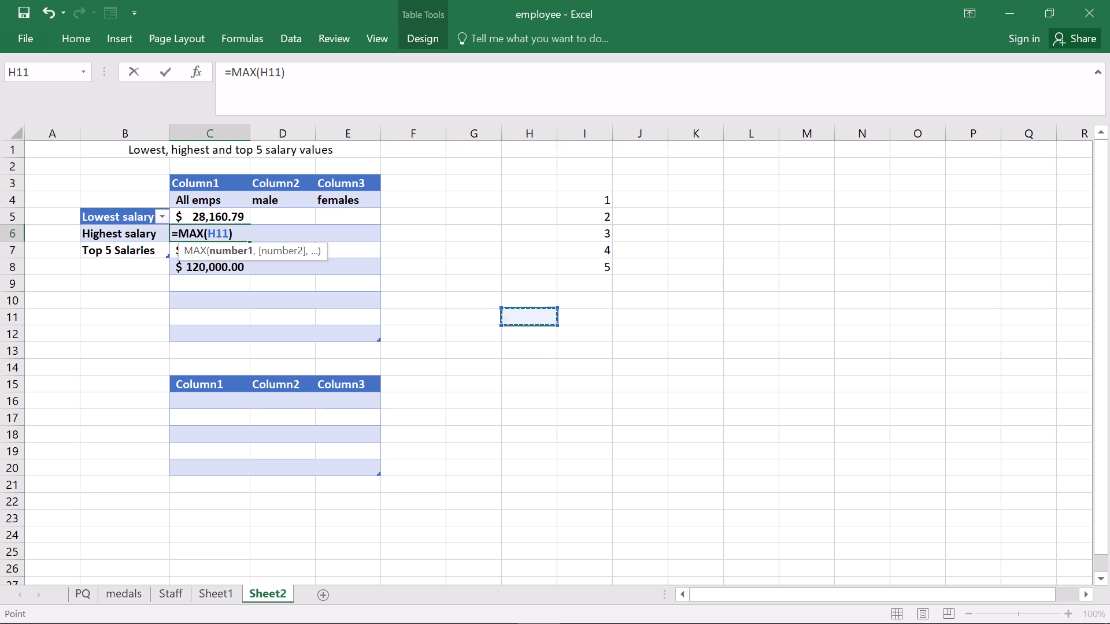
left_click(430, 270)
left_click(477, 206)
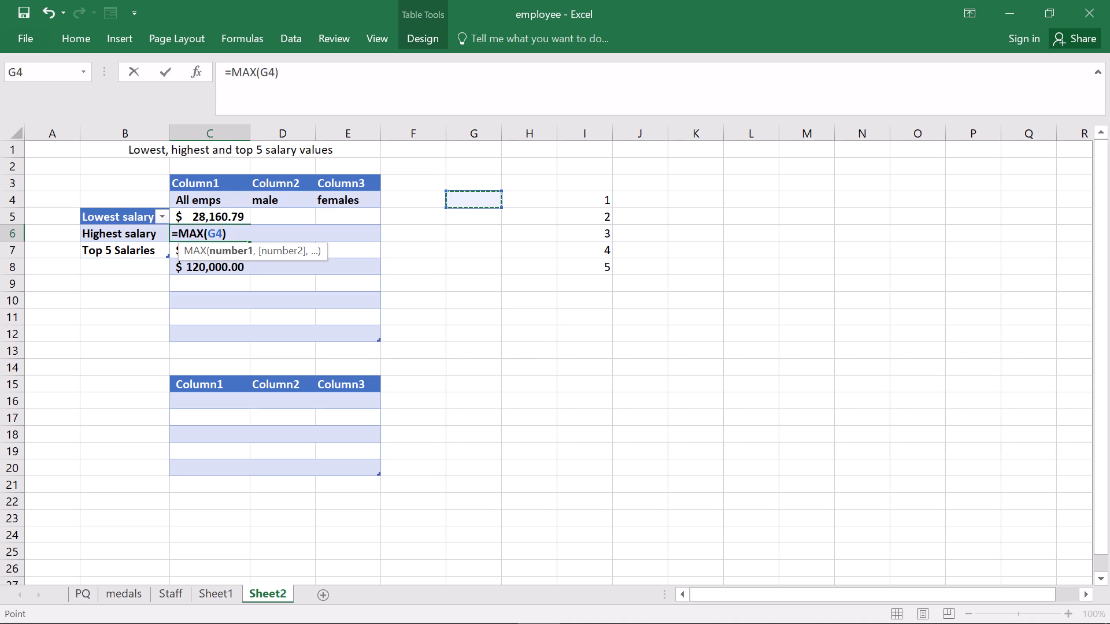
left_click(454, 348)
left_click_drag(454, 348, 567, 336)
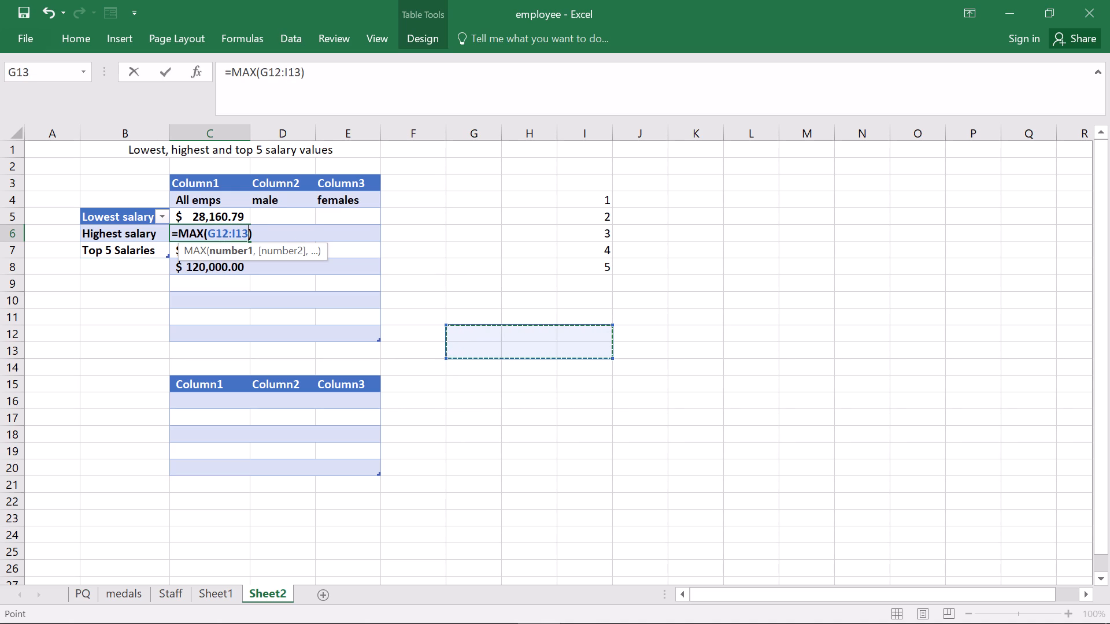
left_click(50, 4)
left_click(50, 4)
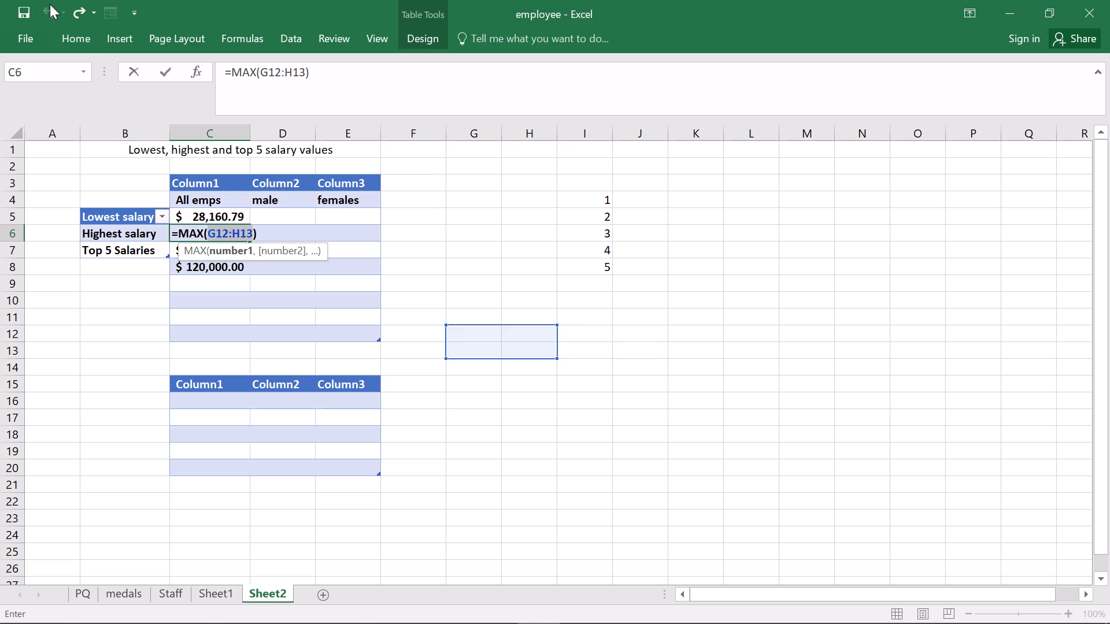
left_click(50, 4)
left_click(208, 229)
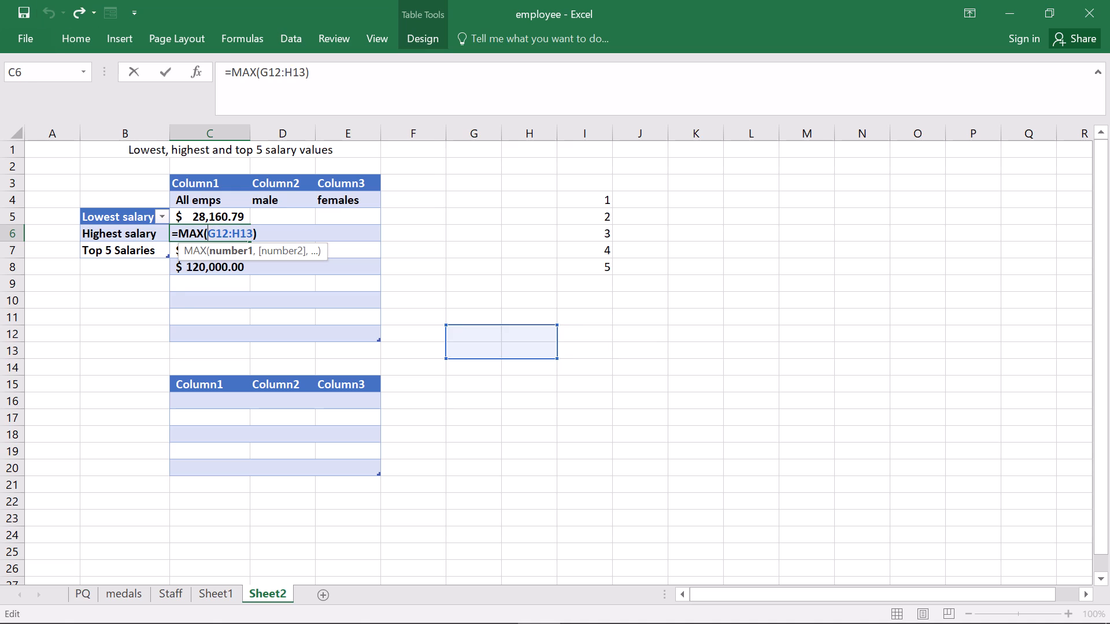
left_click(231, 293)
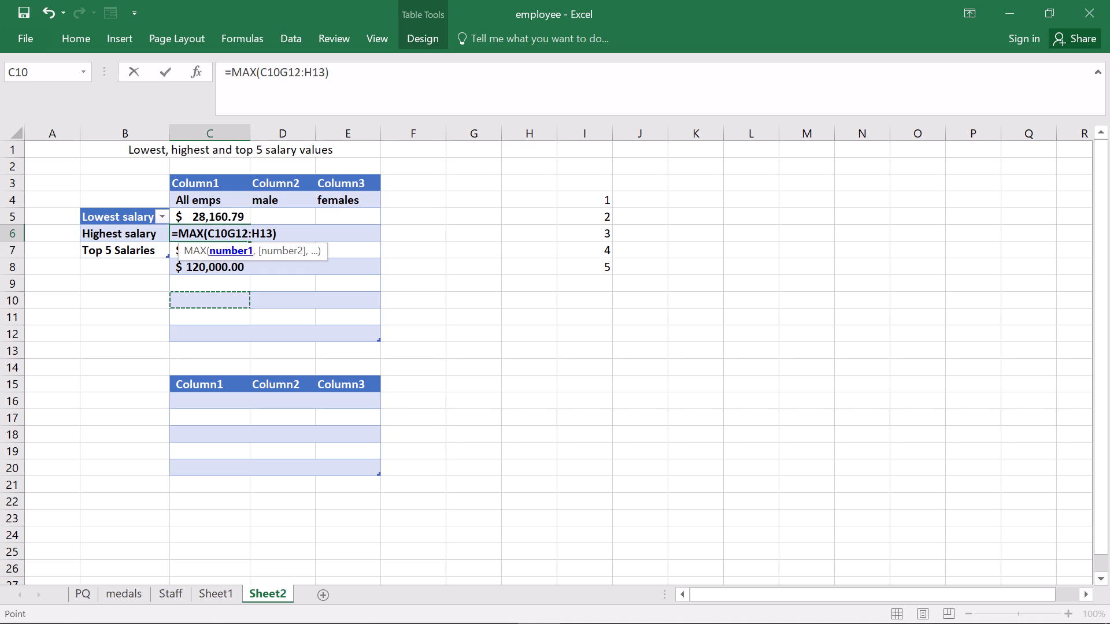
triple_click(192, 233)
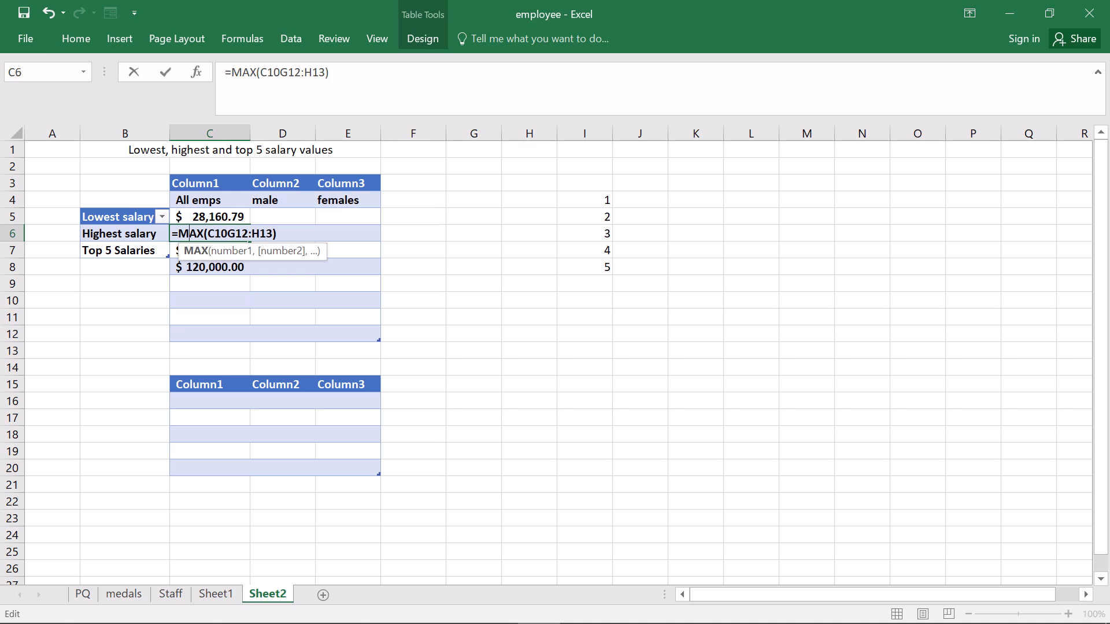
key("ctrl+z")
key("z")
key("ctrl+z")
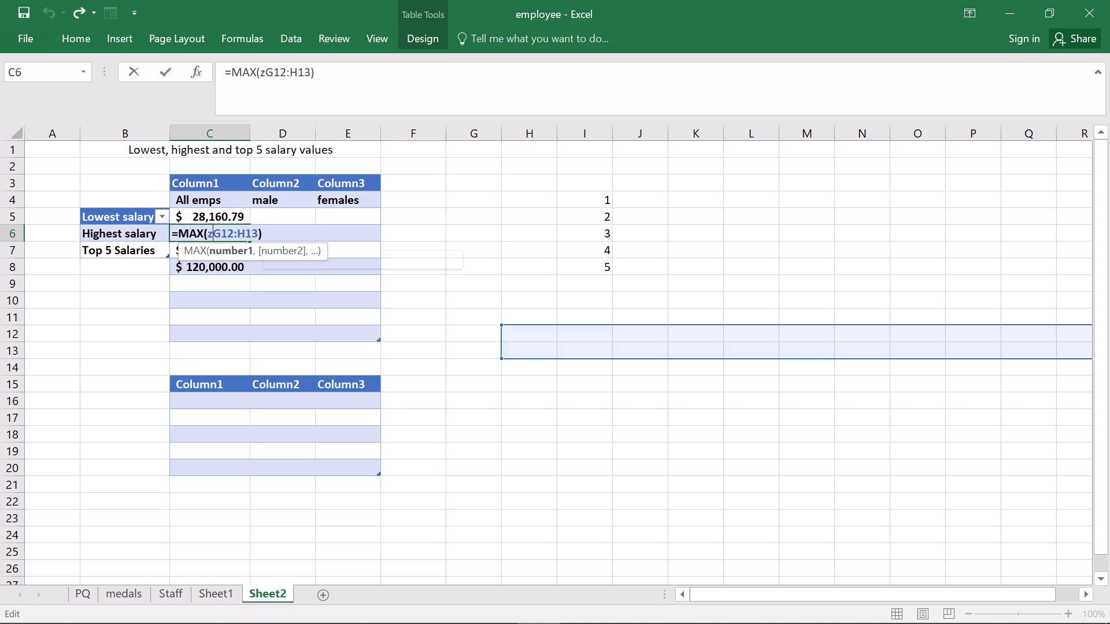
left_click(192, 233)
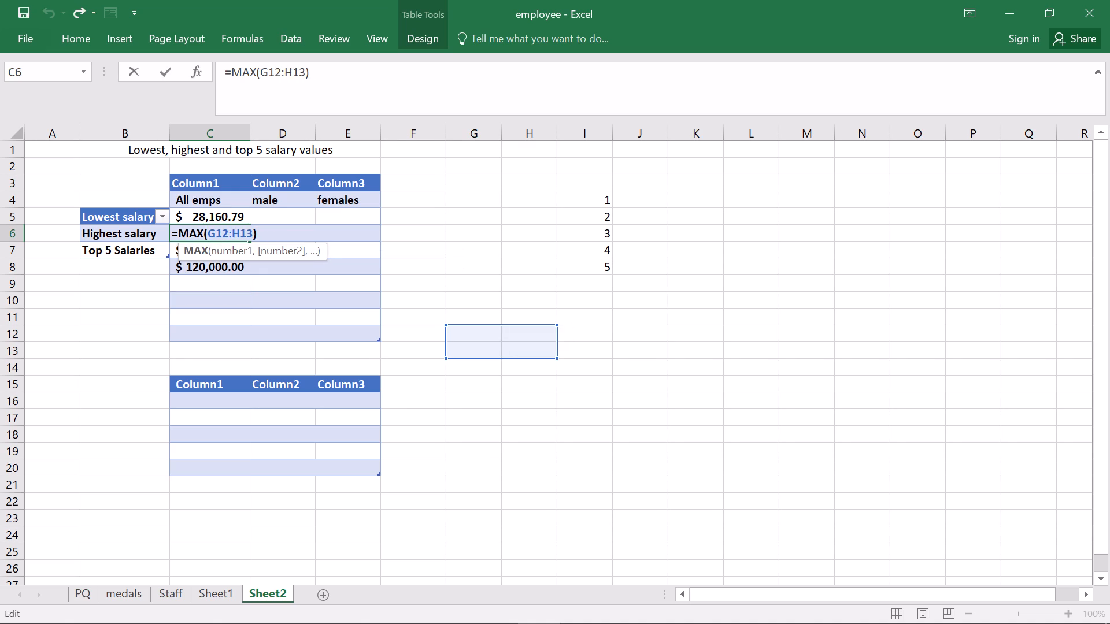
left_click(291, 242)
triple_click(222, 233)
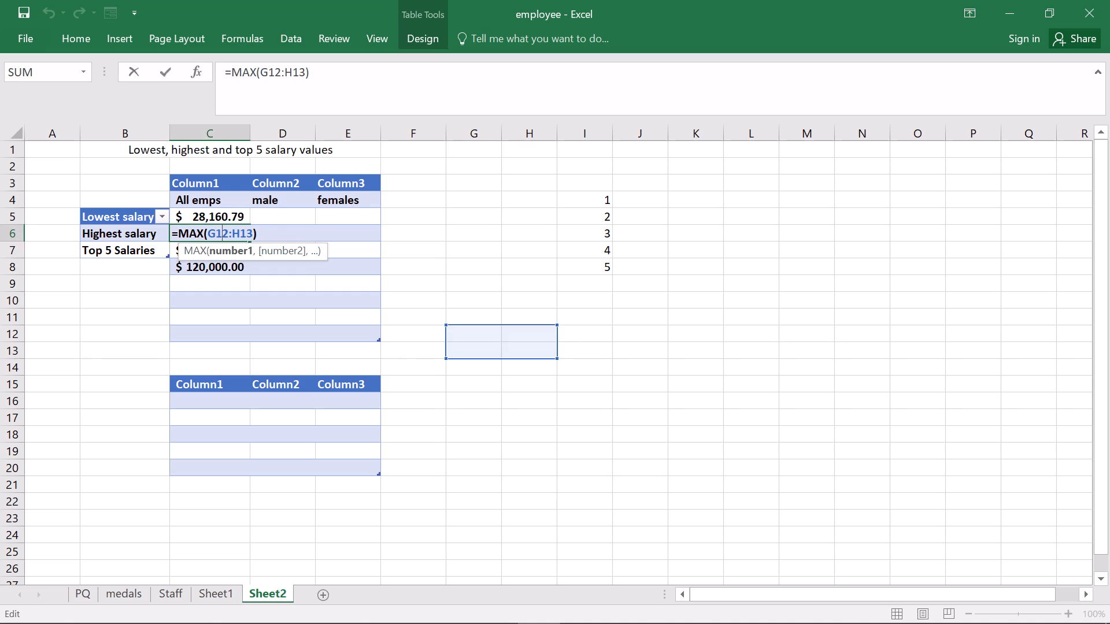
left_click(563, 398)
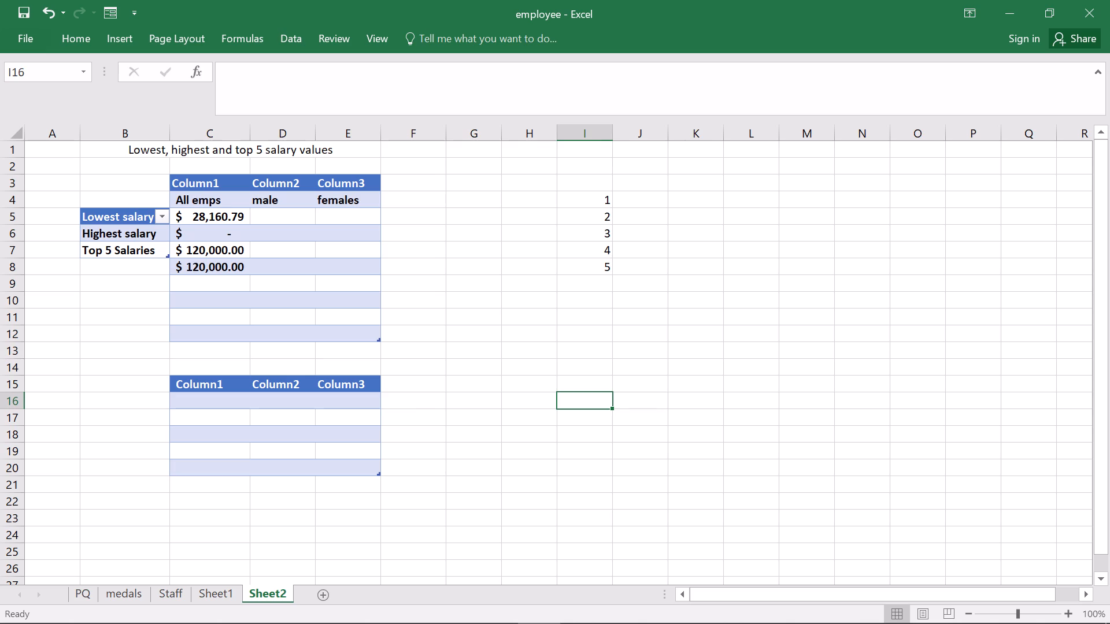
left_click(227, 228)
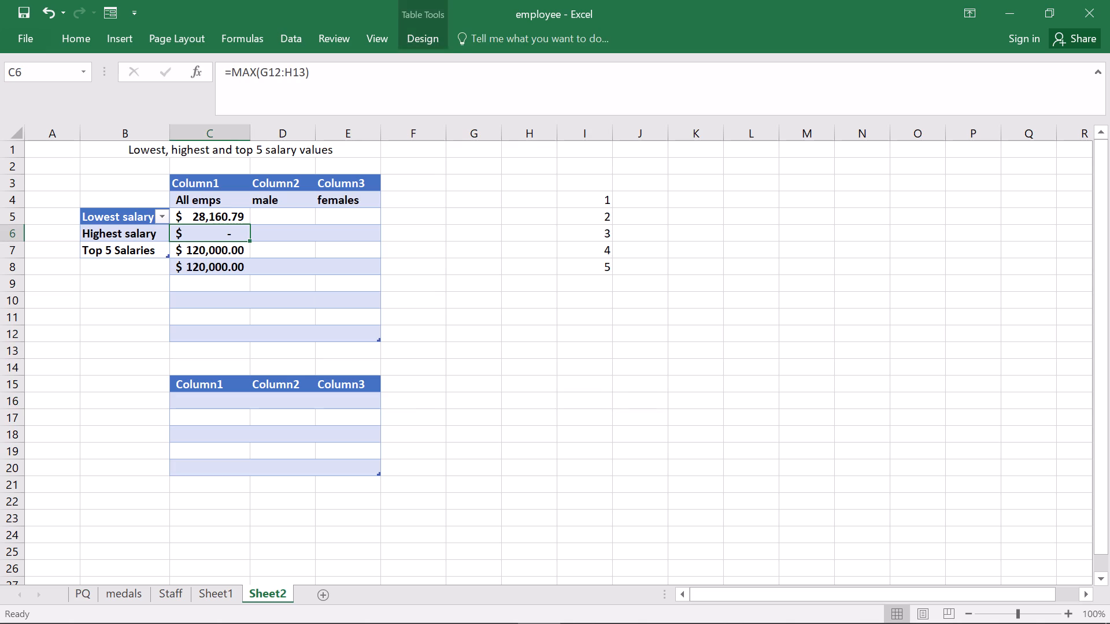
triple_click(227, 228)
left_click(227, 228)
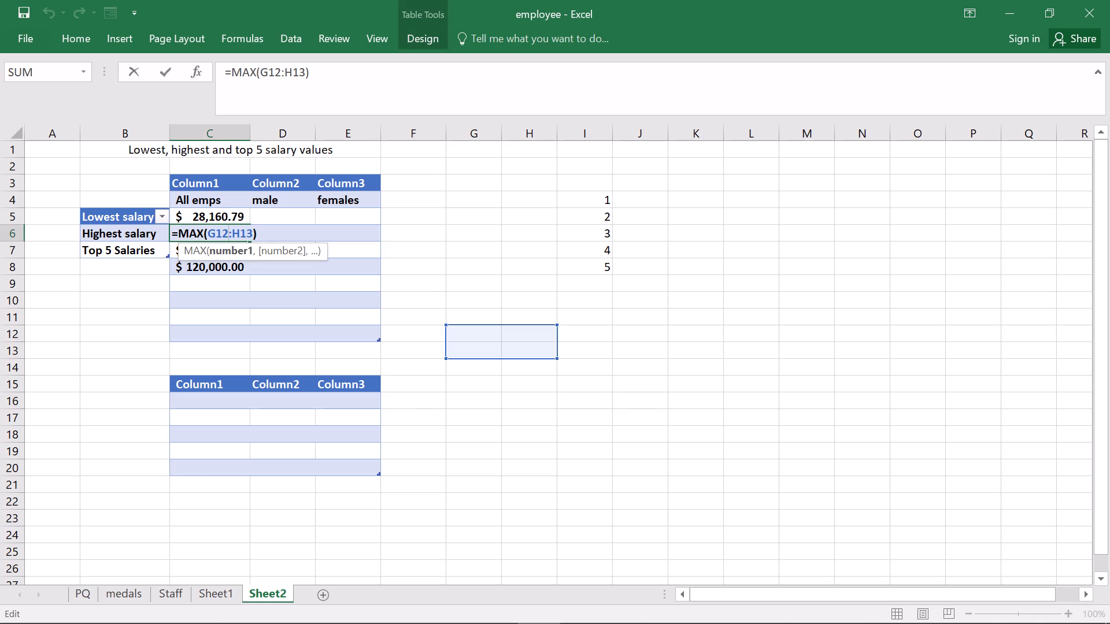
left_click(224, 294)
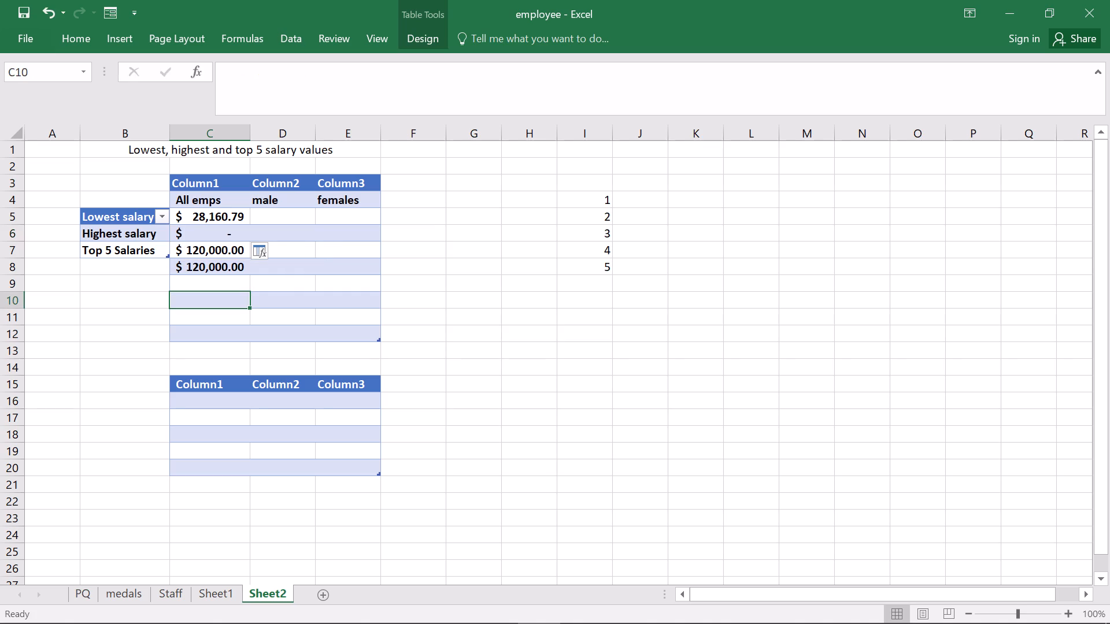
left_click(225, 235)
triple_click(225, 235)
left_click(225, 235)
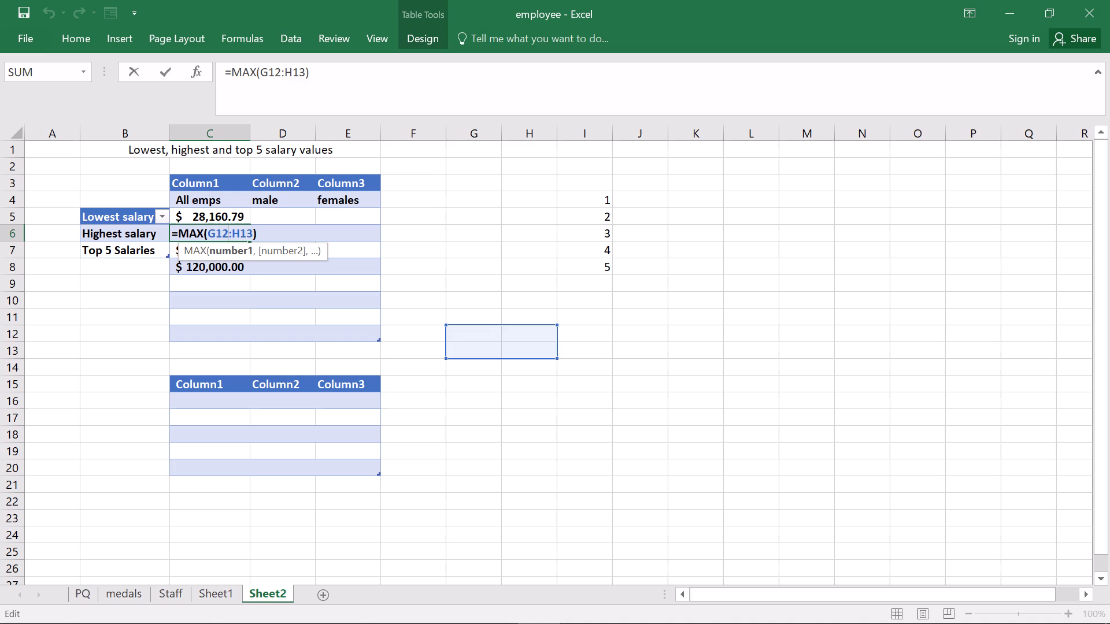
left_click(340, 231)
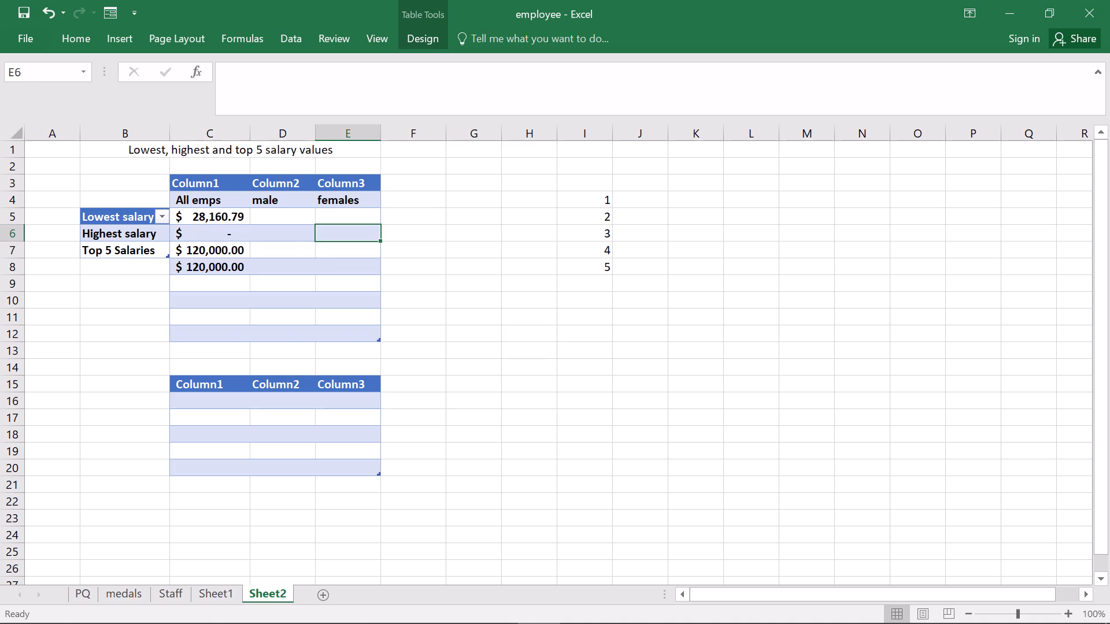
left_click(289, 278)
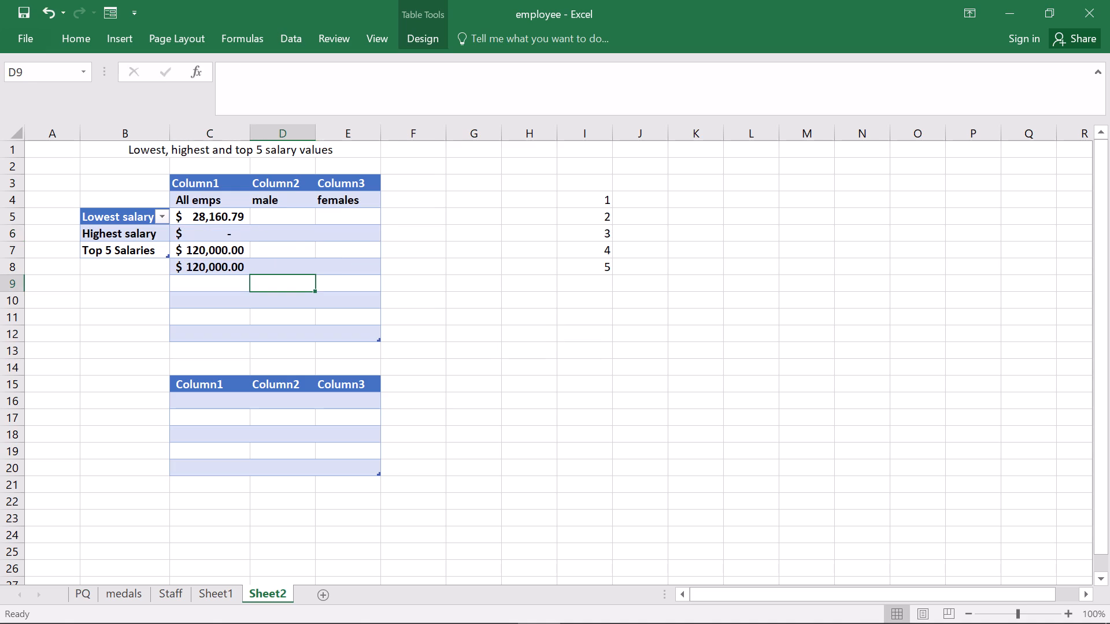
Replace the fixed rank in the C7 top salary formula with a reference to I4, making it =LARGE(Staff[Salary],I4).
triple_click(210, 250)
left_click(210, 250)
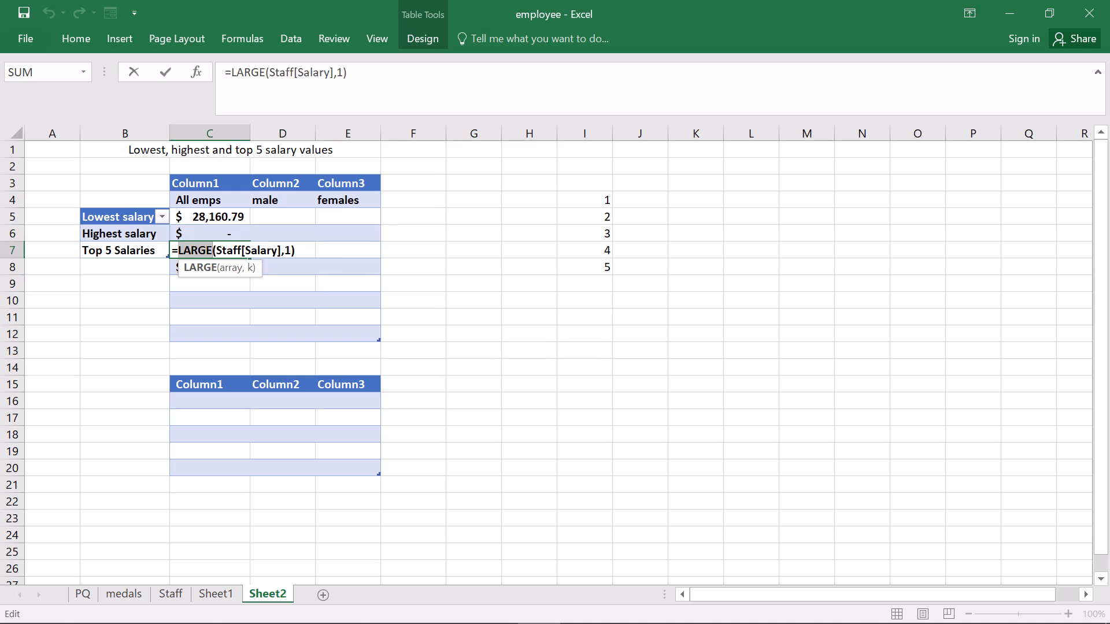
left_click(290, 247)
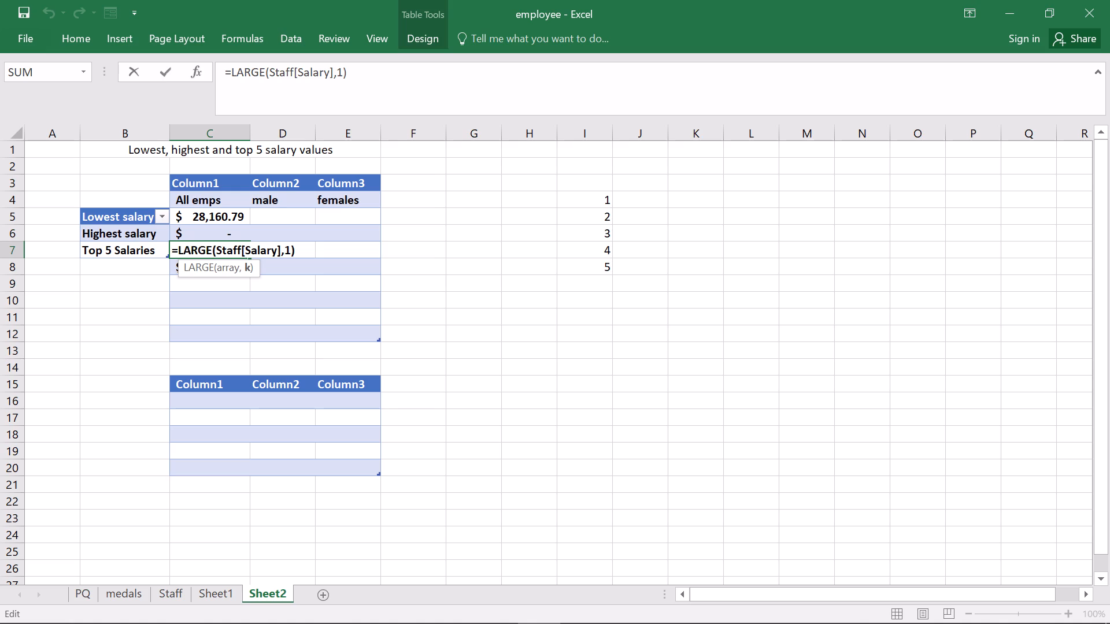
key("BackSpace")
left_click(598, 196)
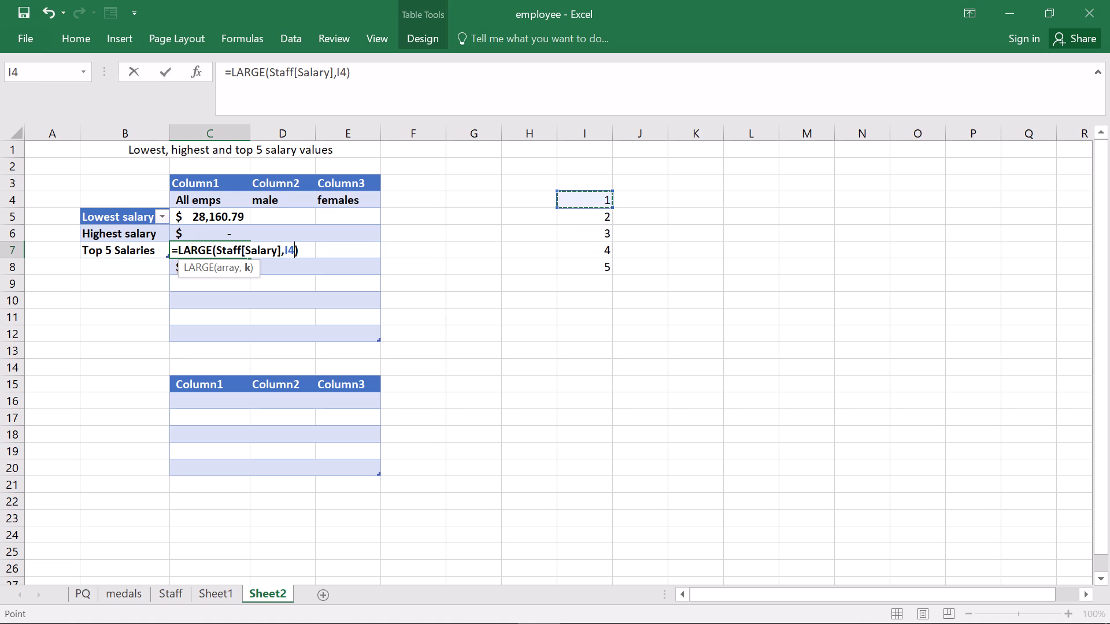
key("Return")
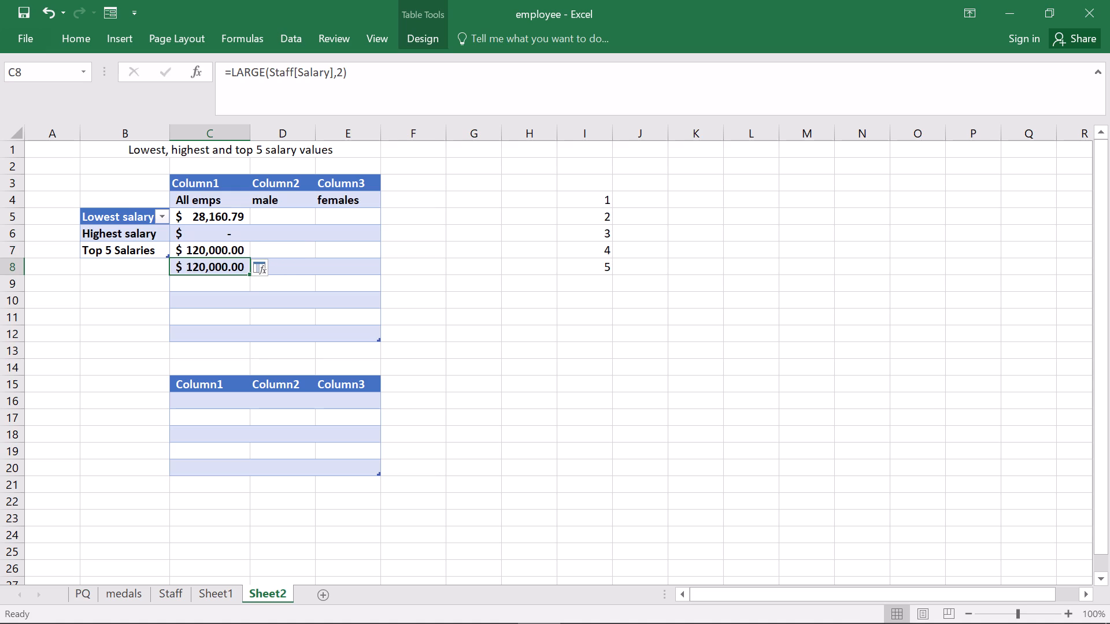
Fill the C7 LARGE formula down through C11 for the top five salaries of all employees.
left_click(247, 251)
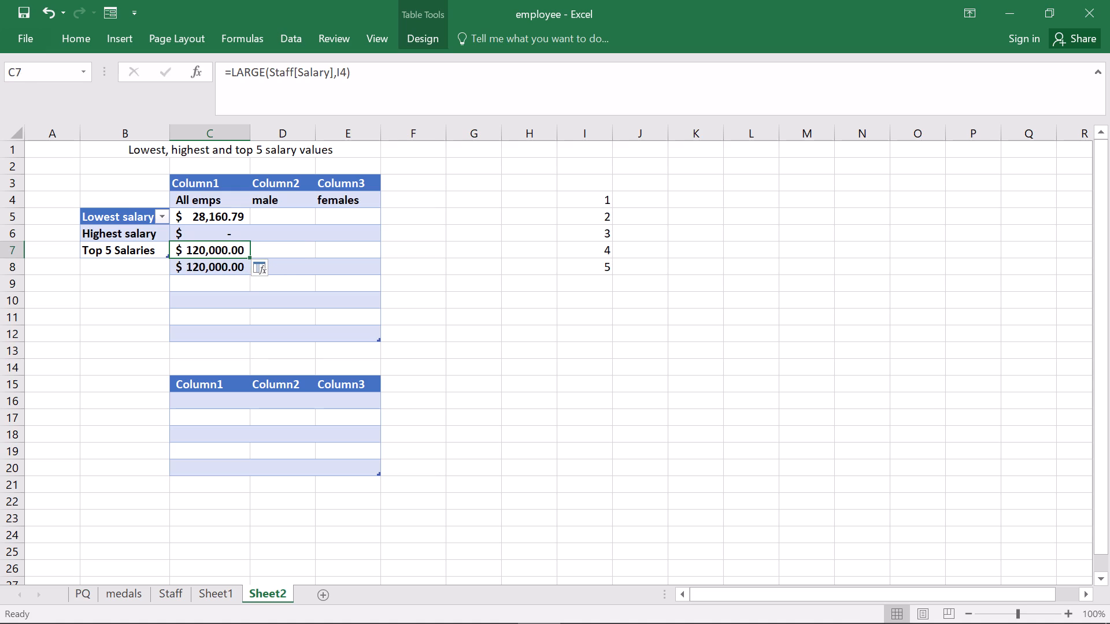
left_click_drag(248, 258, 248, 287)
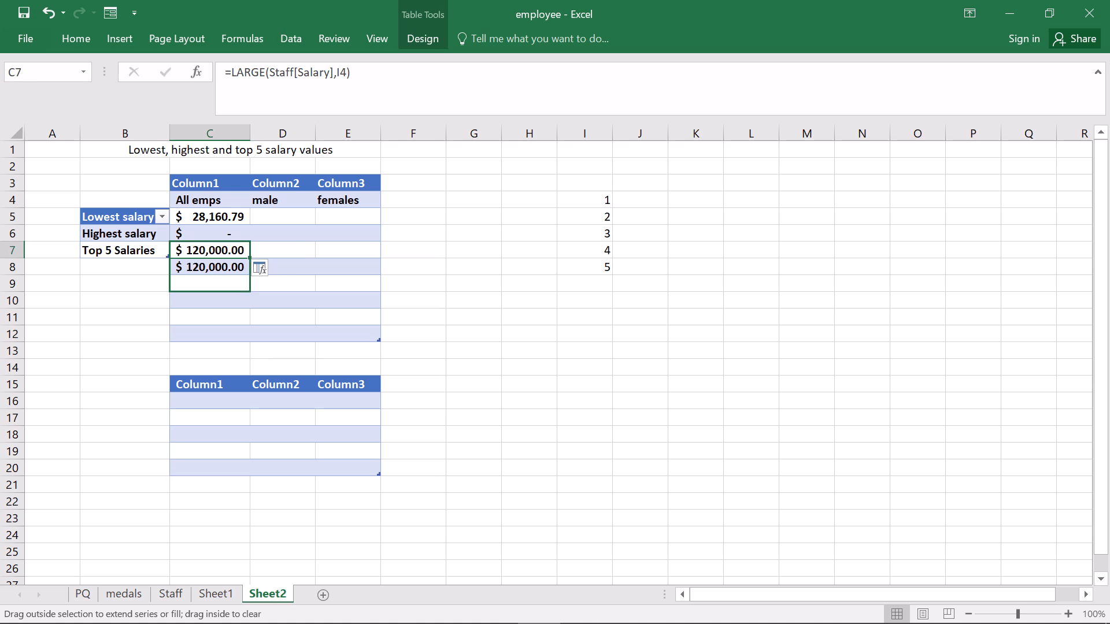
left_click_drag(248, 287, 243, 326)
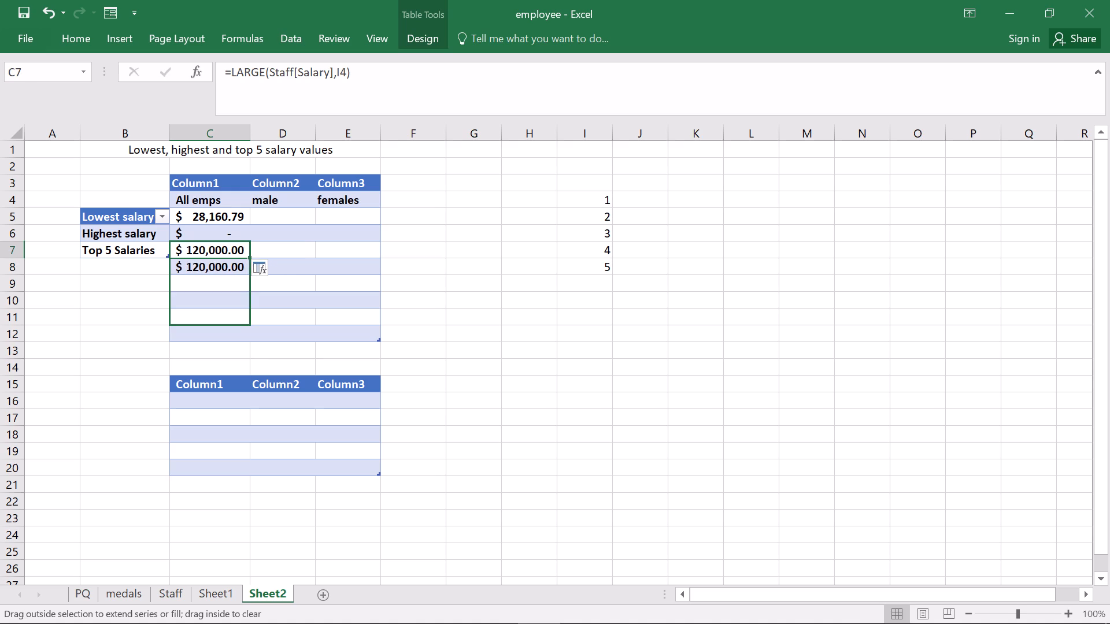
left_click_drag(243, 326, 242, 326)
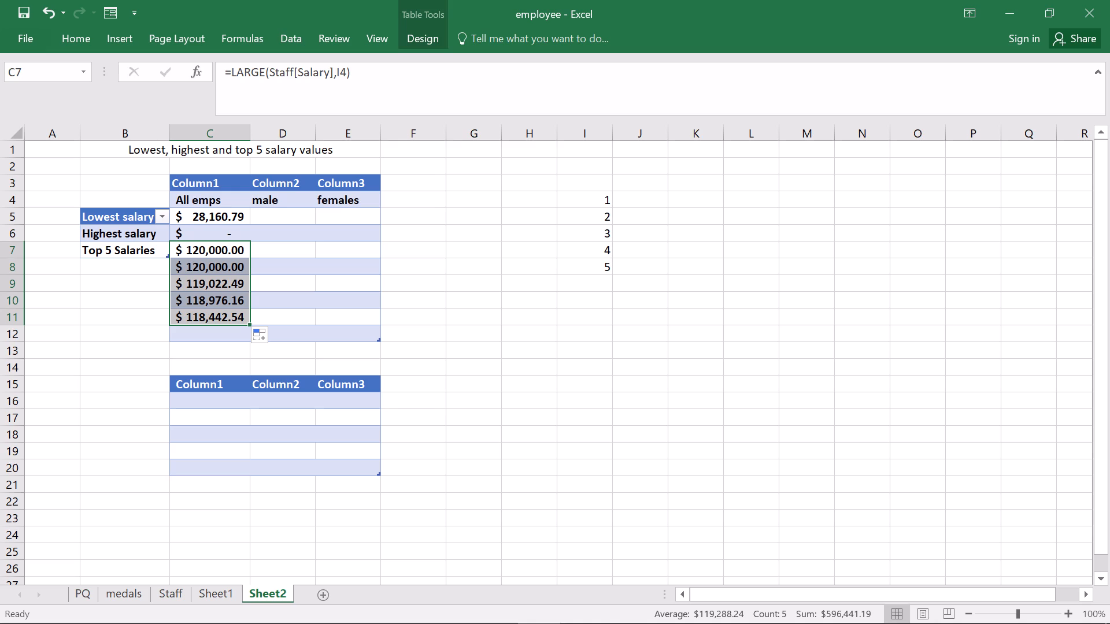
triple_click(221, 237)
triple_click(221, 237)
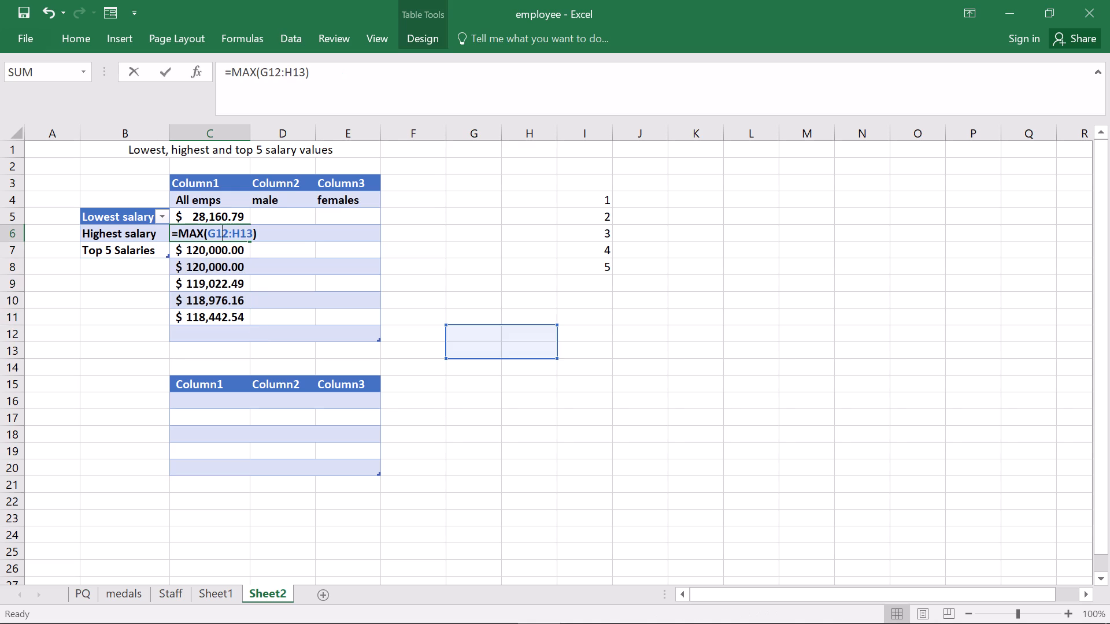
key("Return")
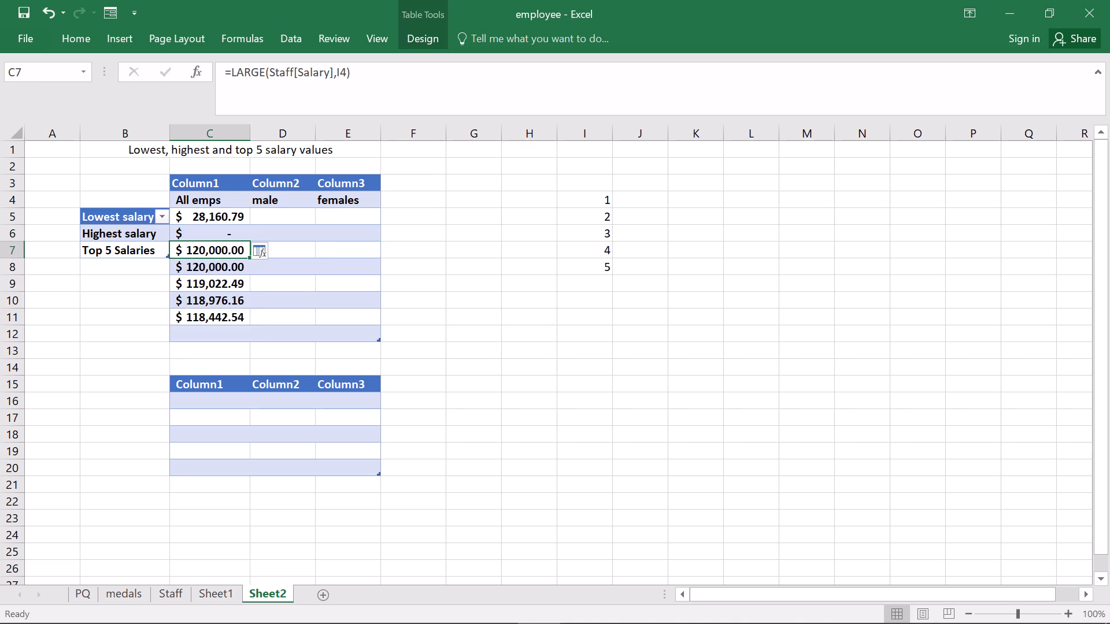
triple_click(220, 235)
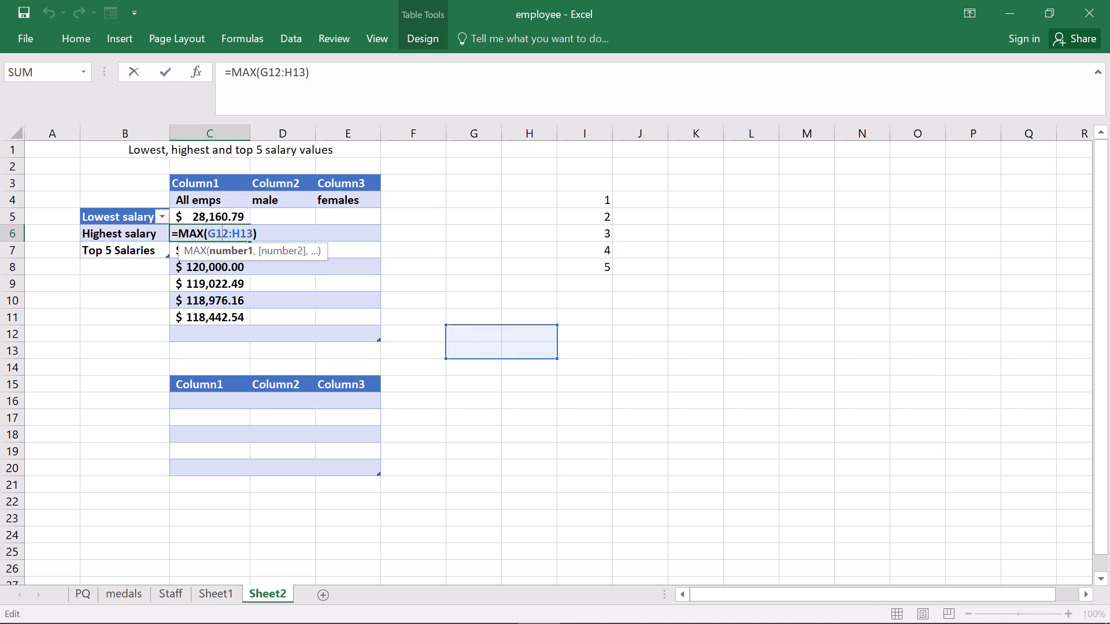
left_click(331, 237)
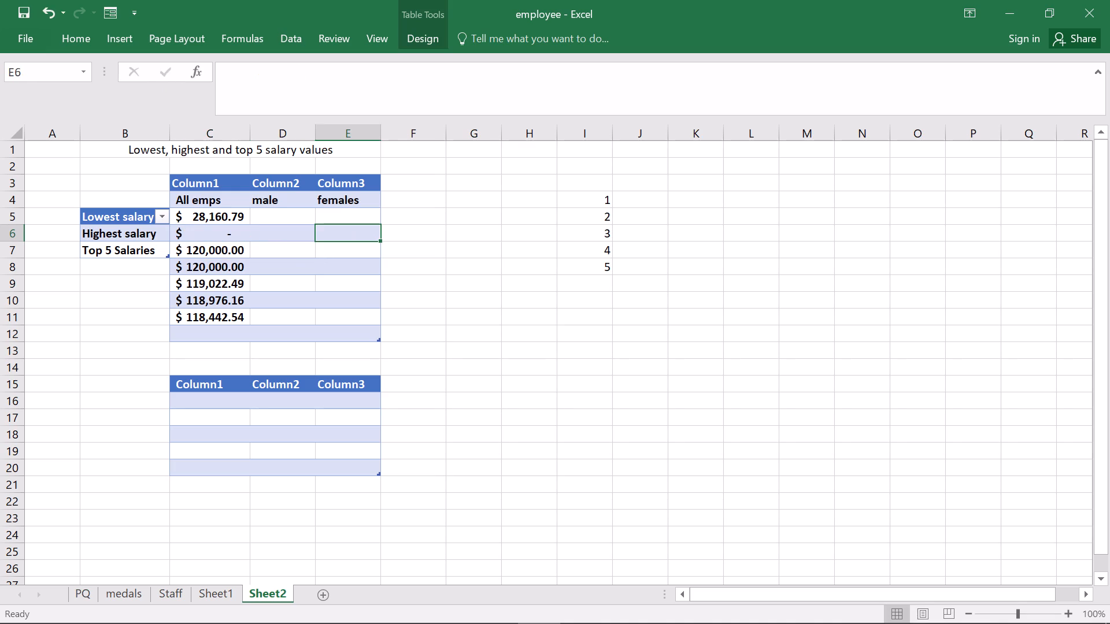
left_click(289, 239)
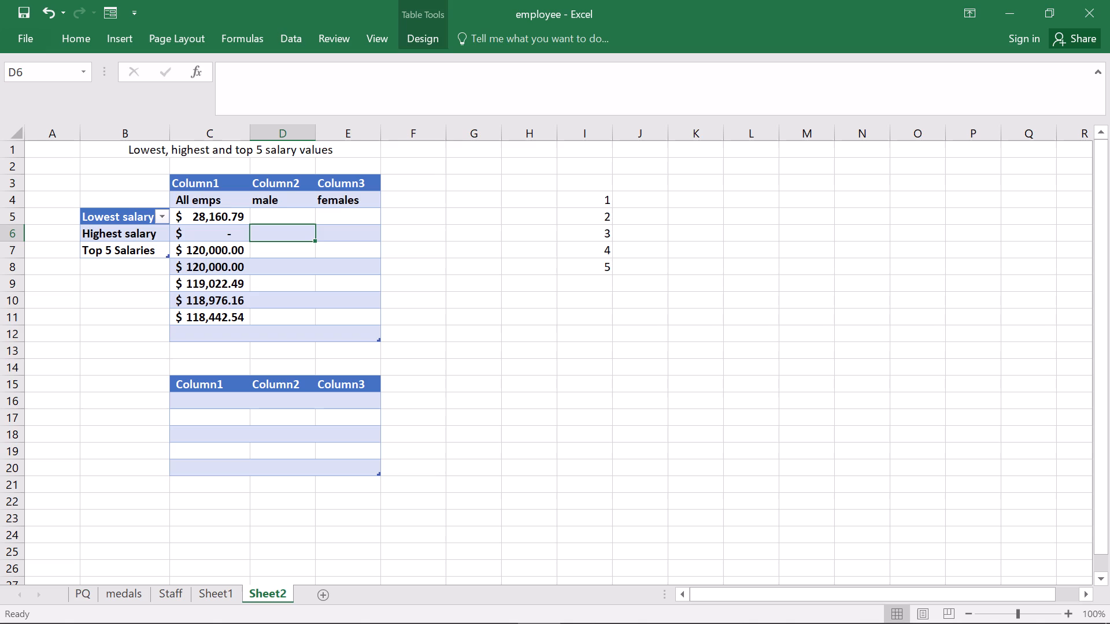
Replace the Highest salary formula in C6 with =MAX(Staff[Salary]).
triple_click(219, 233)
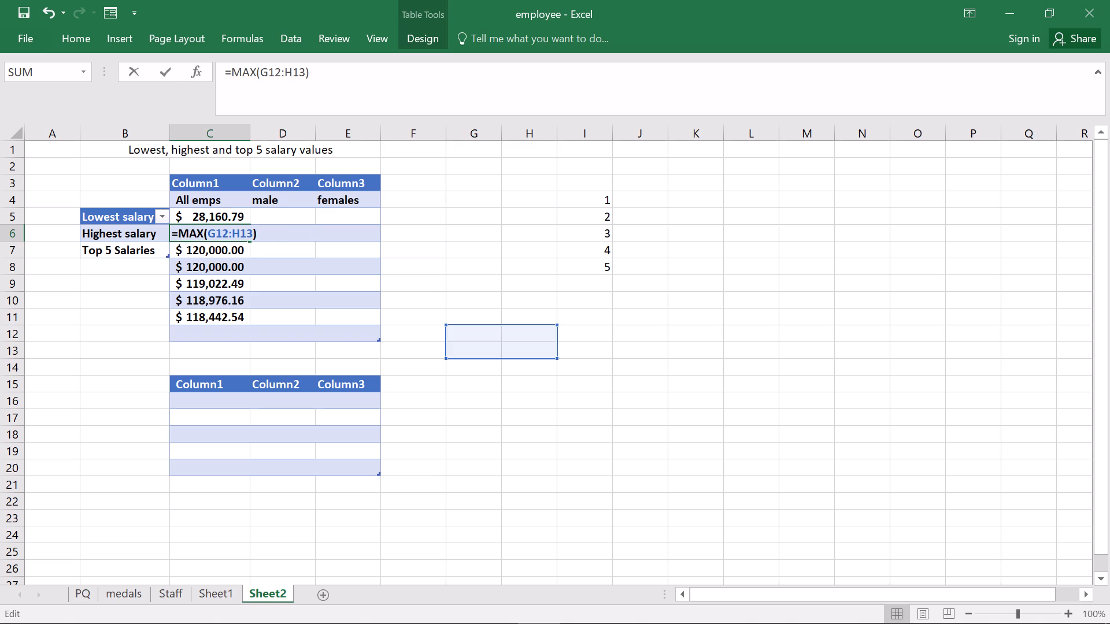
left_click(251, 232)
triple_click(251, 232)
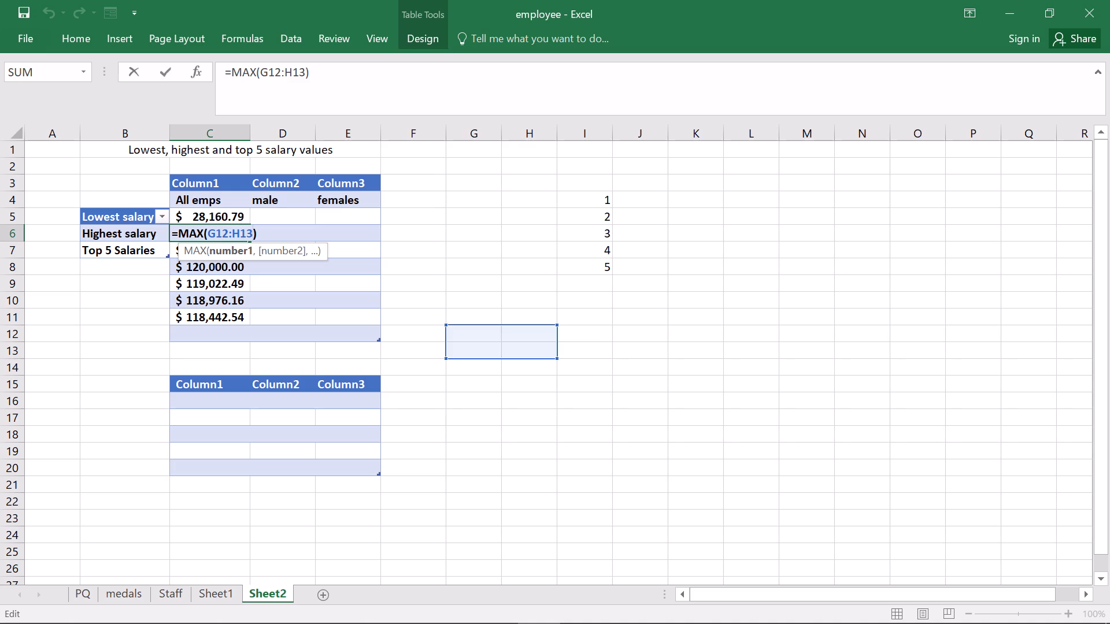
key("BackSpace")
key("BackSpace")
key("BackSpace")
key("BackSpace")
key("BackSpace")
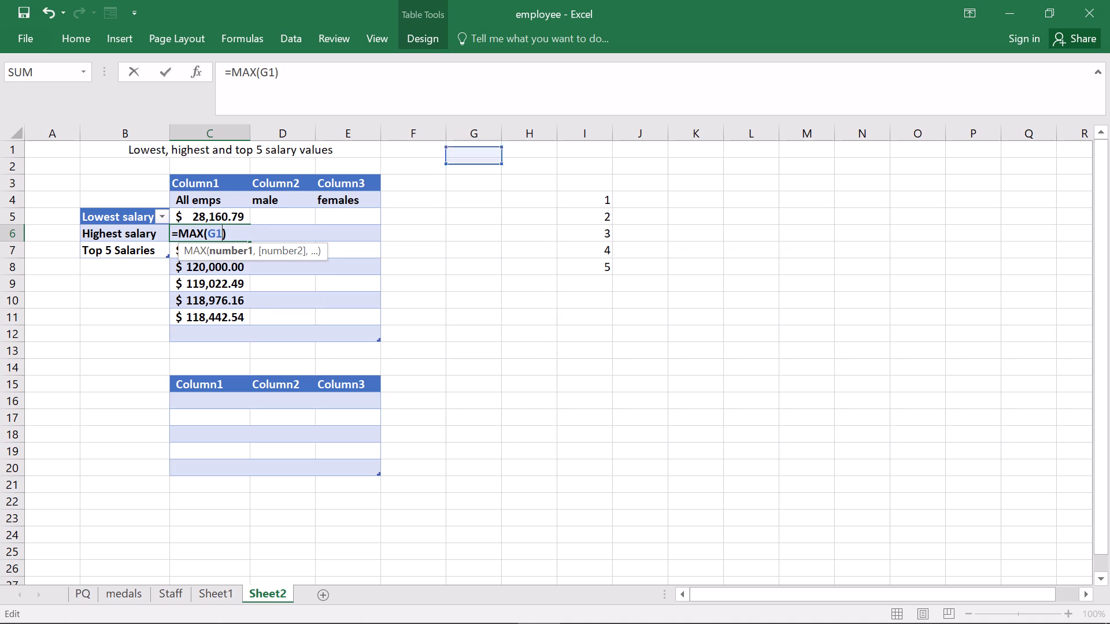
key("BackSpace")
key("BackSpace")
key("BackSpace")
left_click(223, 235)
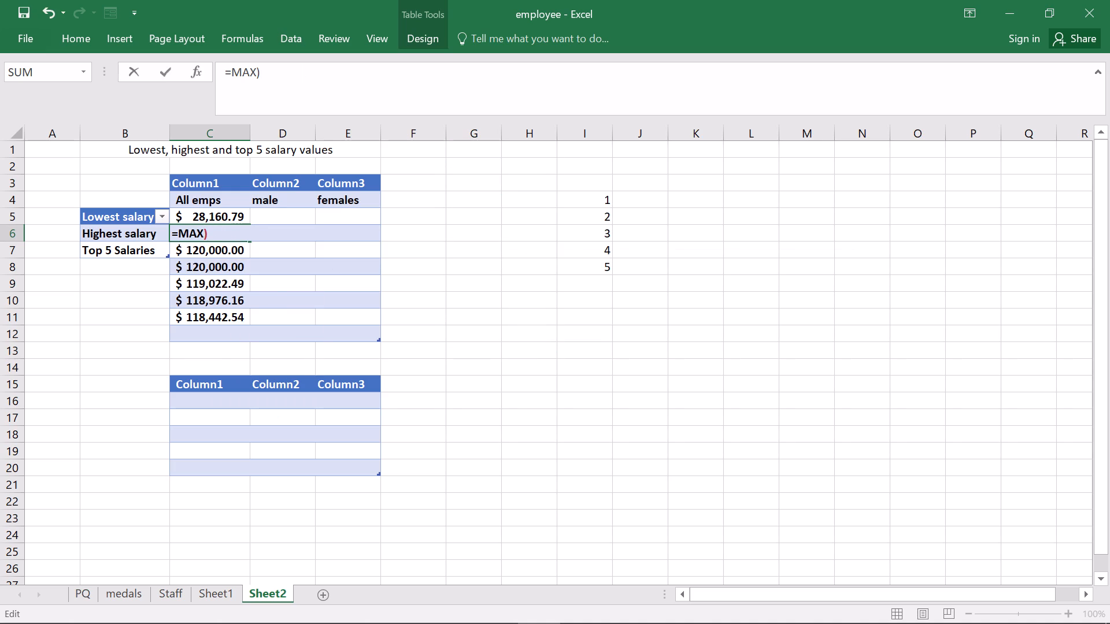
key("BackSpace")
key("BackSpace")
key("BackSpace")
key("BackSpace")
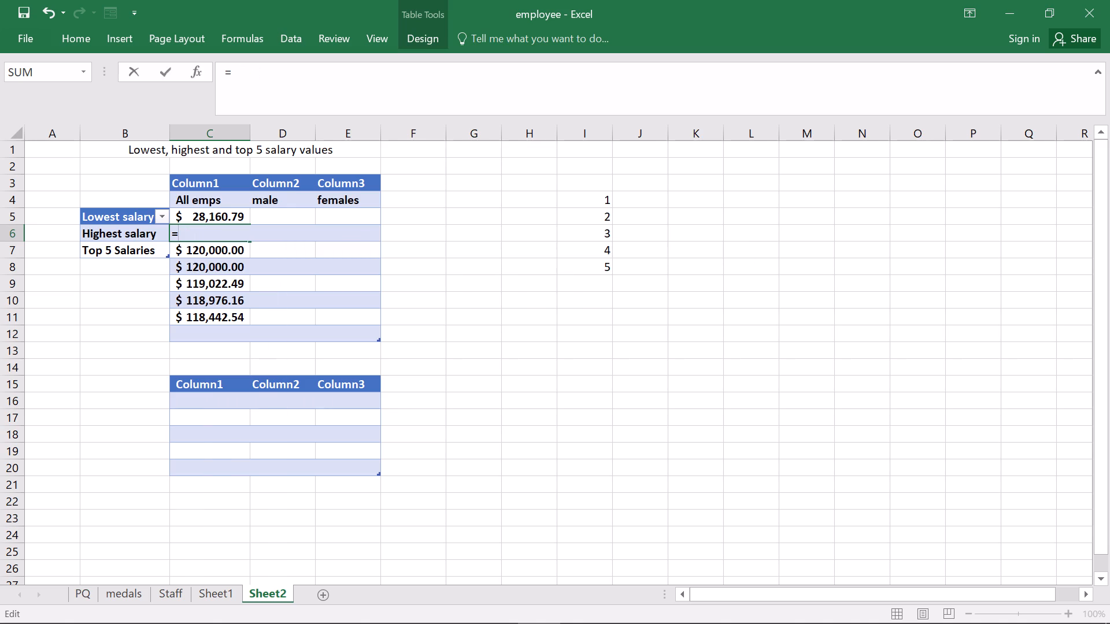
type("mac")
key("BackSpace")
key("x")
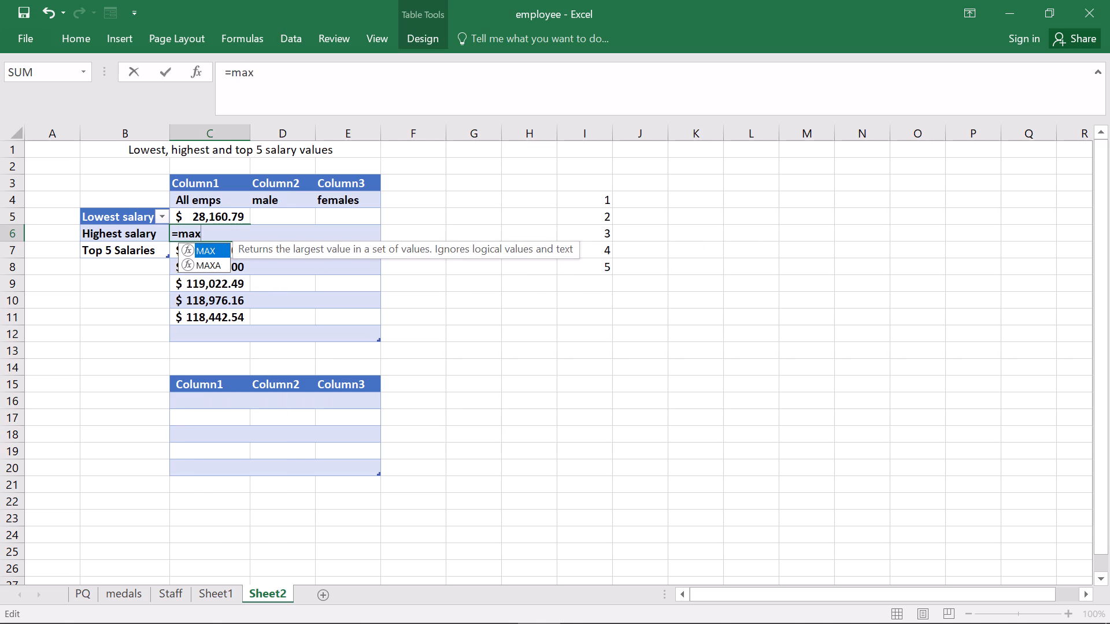
key("s")
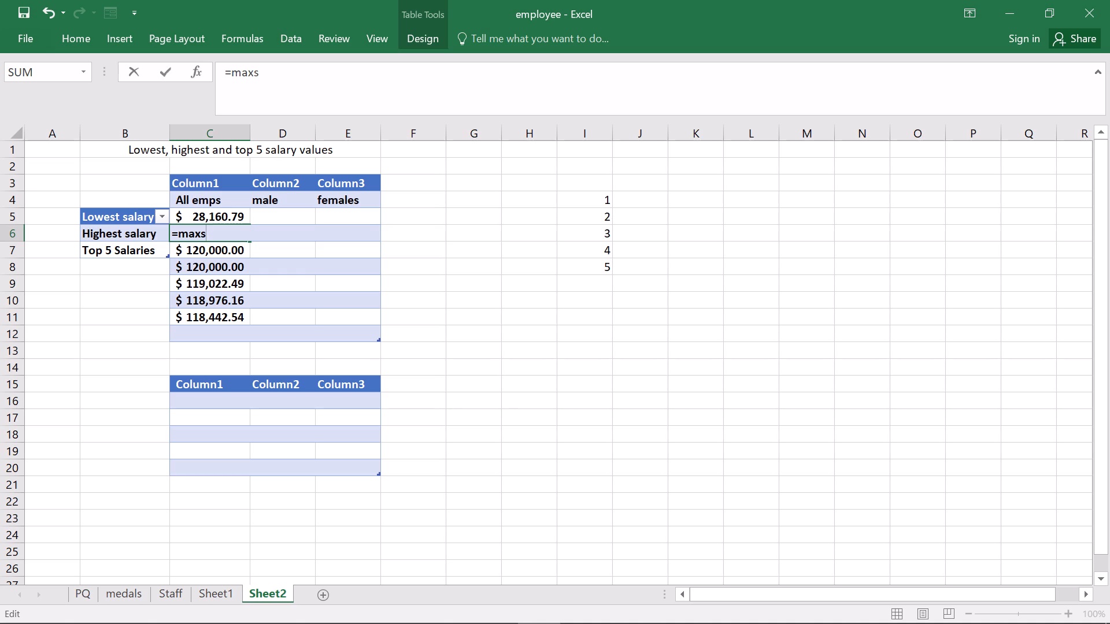
key("BackSpace")
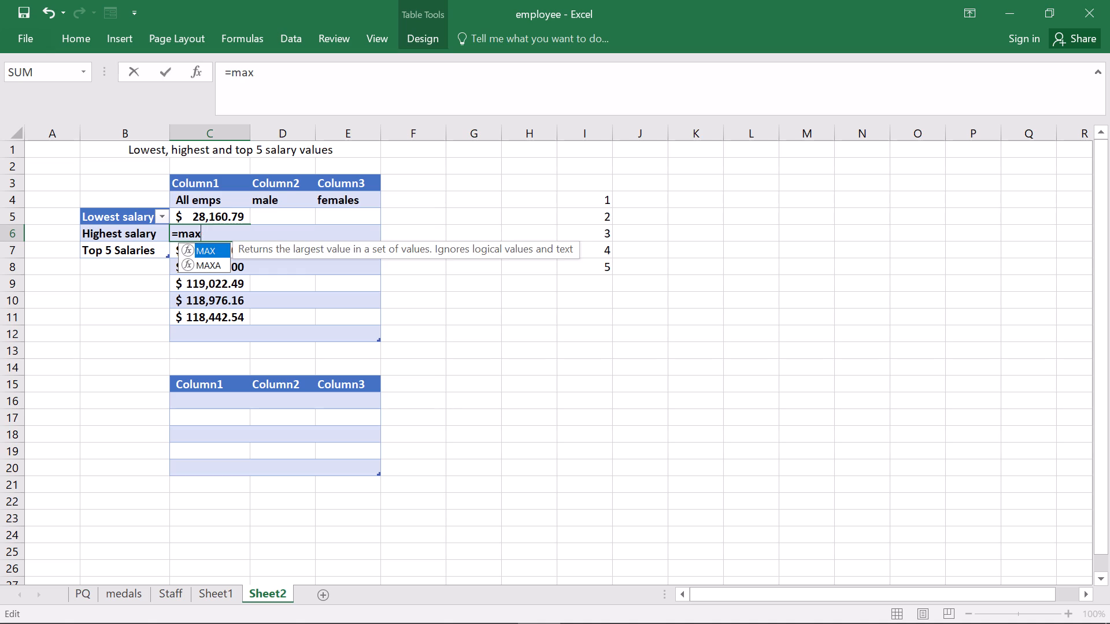
type("(staff")
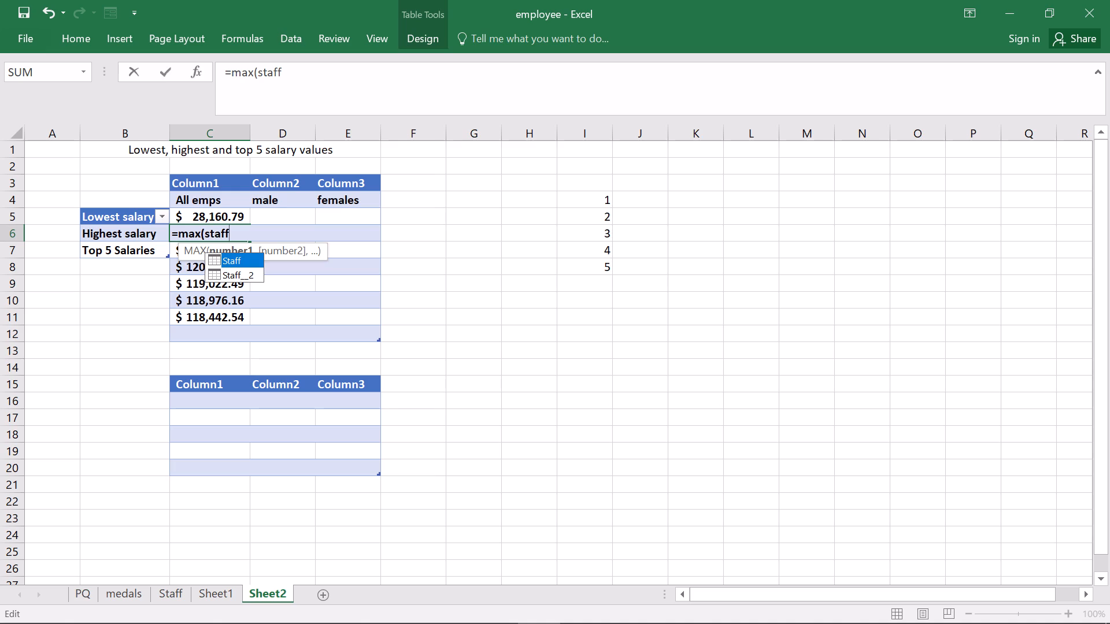
key("bracketleft")
type("sala")
type("ry")
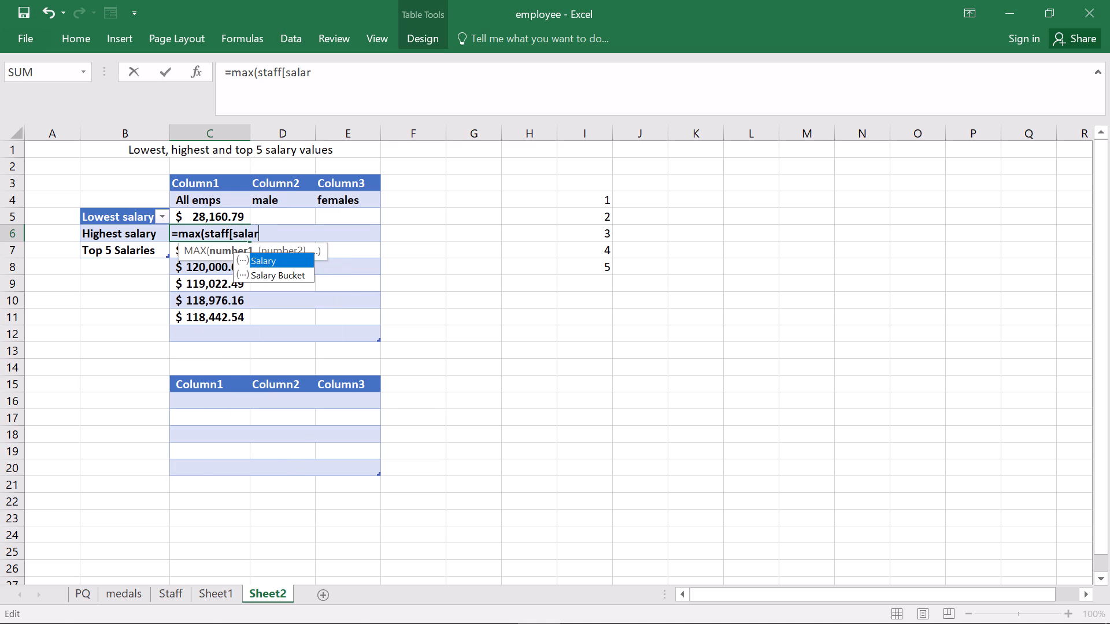
key("bracketright")
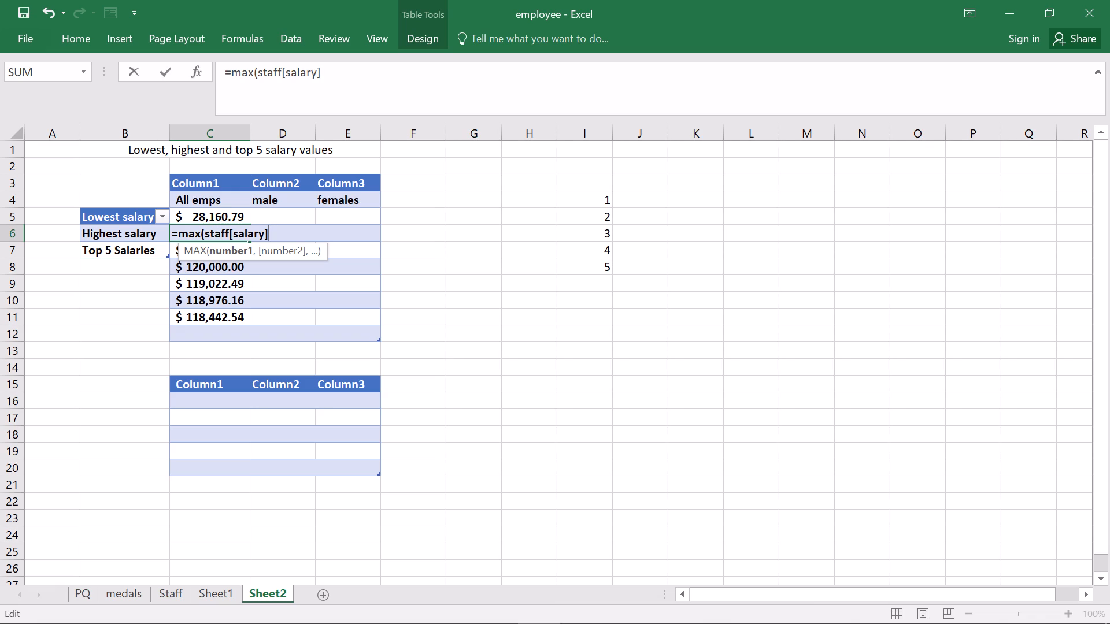
key("shift+parenright")
key("Return")
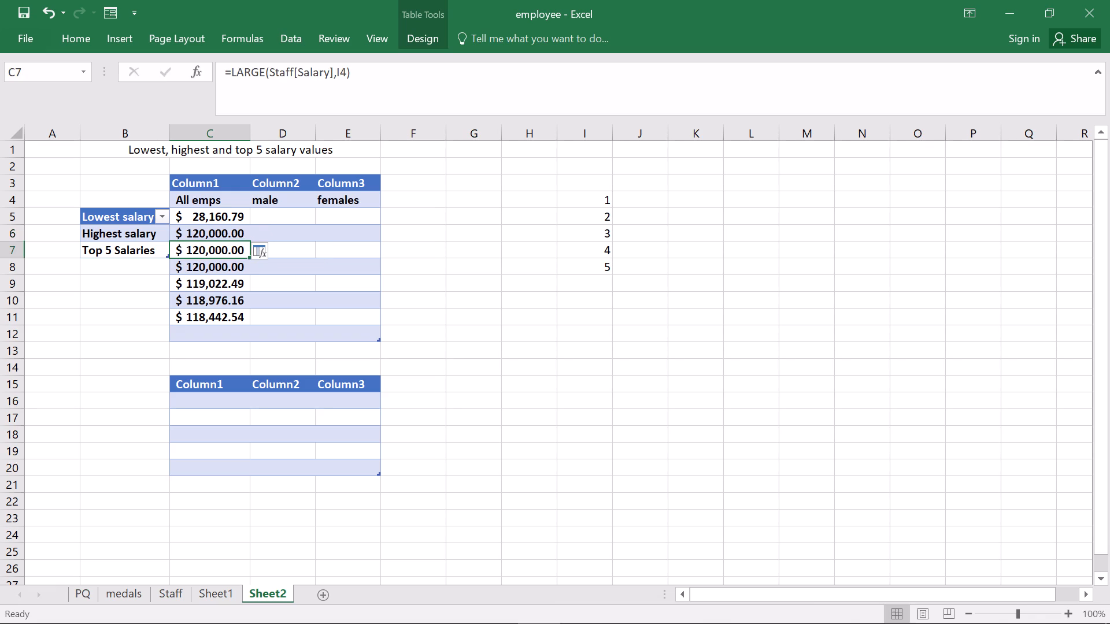
left_click(473, 248)
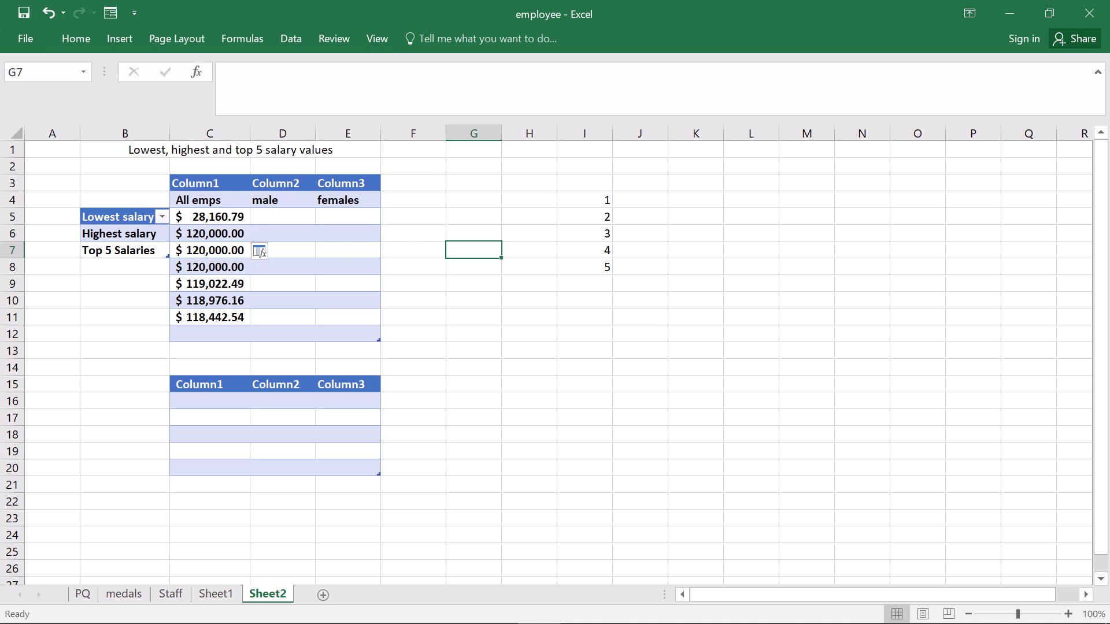
Delete the empty last table row, C12:E12, from the salary summary table.
double_click(376, 346)
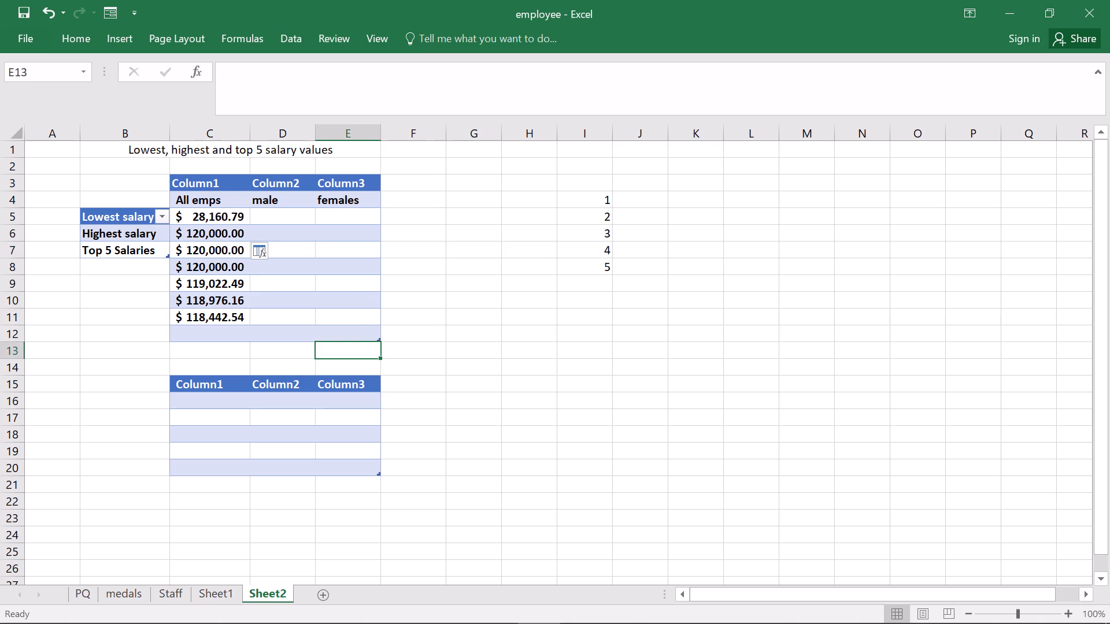
left_click(193, 335)
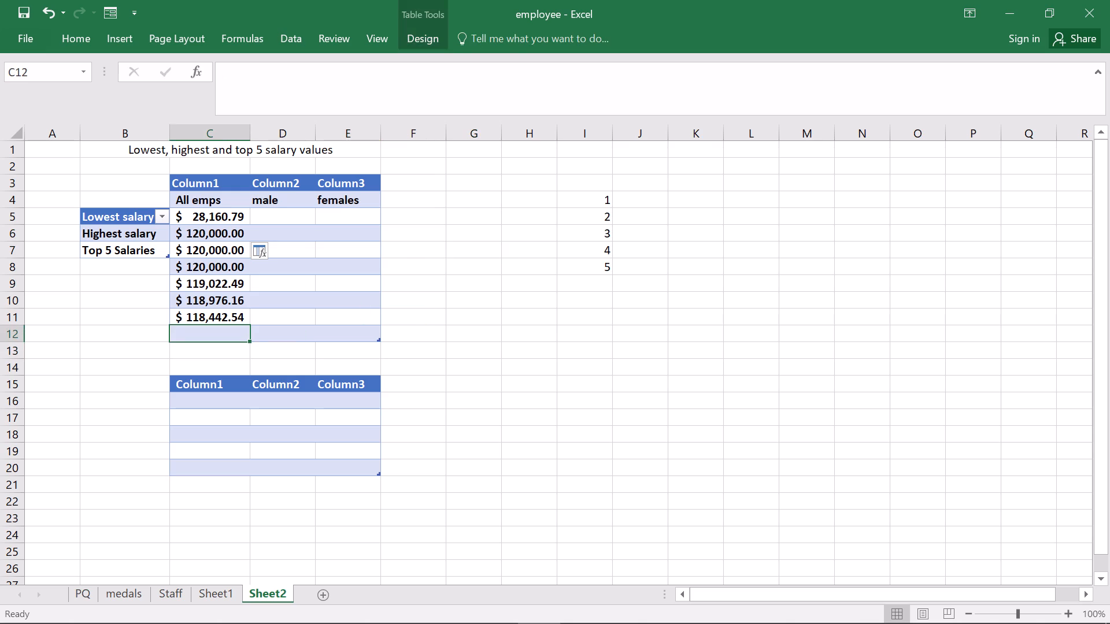
left_click_drag(245, 330, 313, 331)
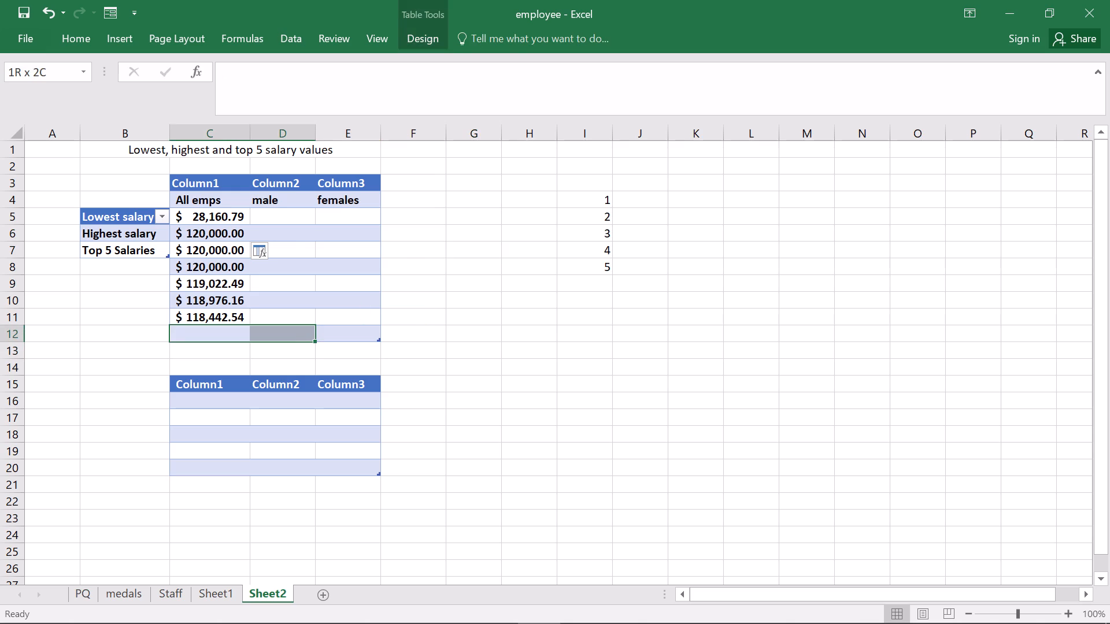
left_click_drag(313, 331, 338, 338)
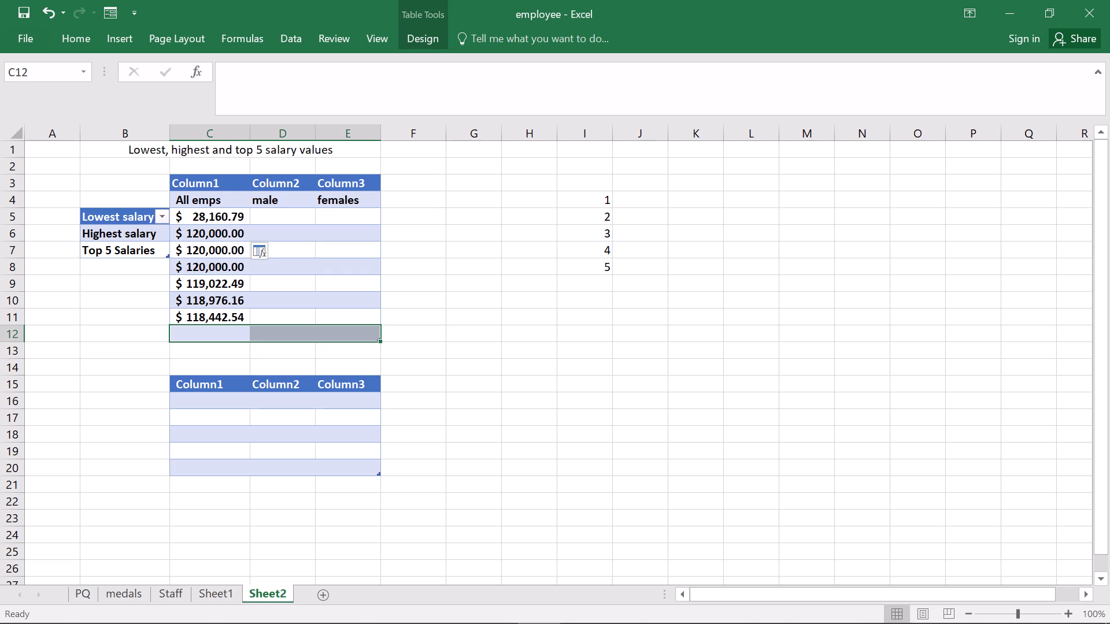
right_click(338, 338)
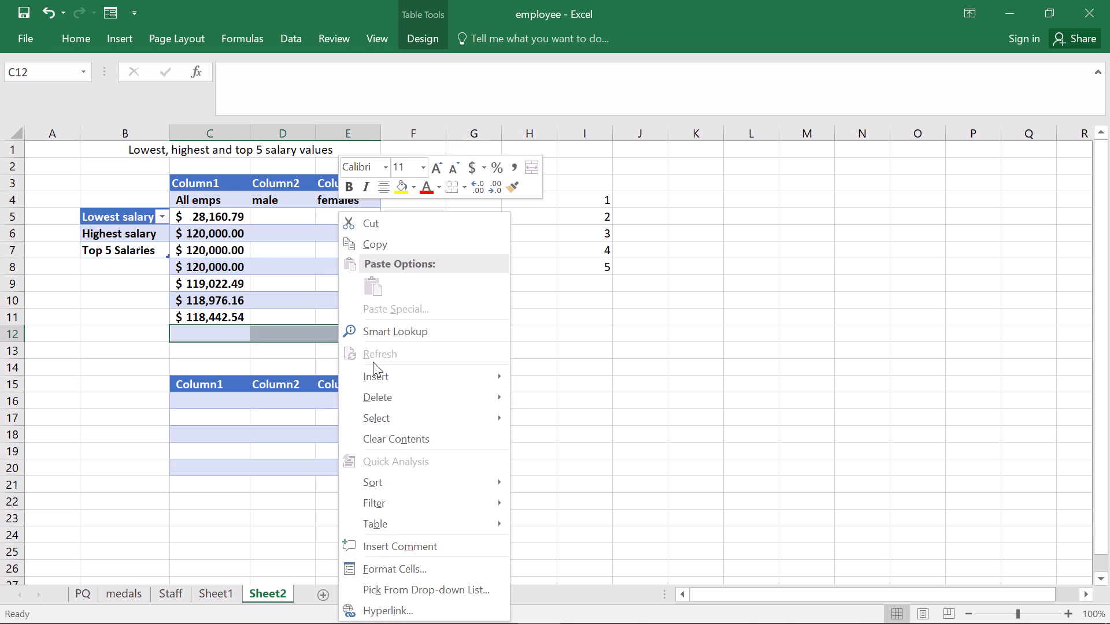
left_click(374, 393)
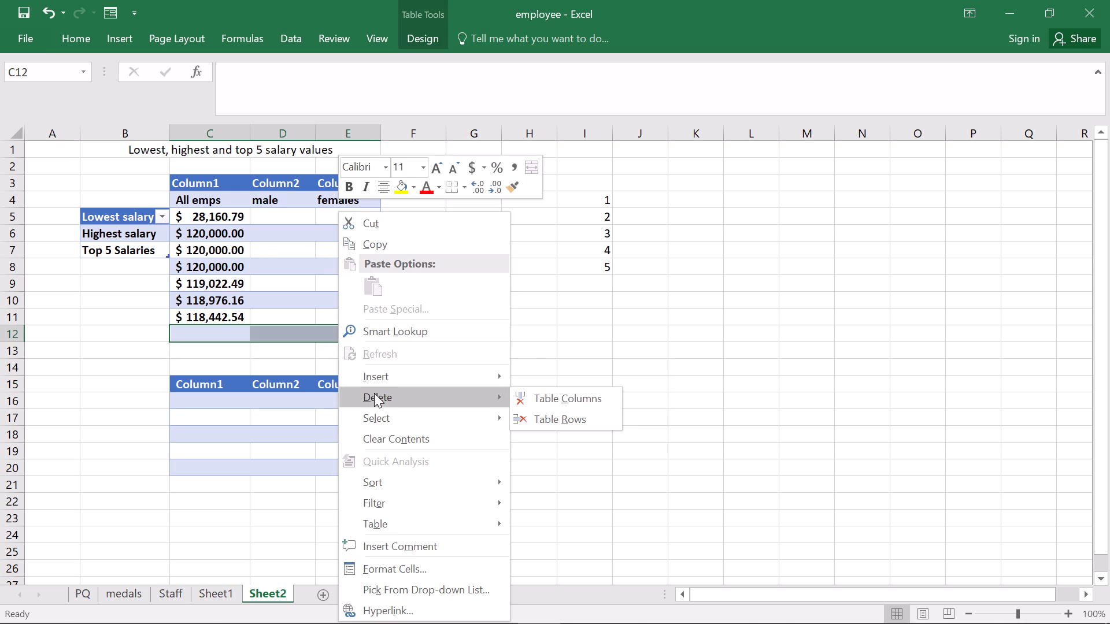
left_click(556, 421)
left_click(582, 404)
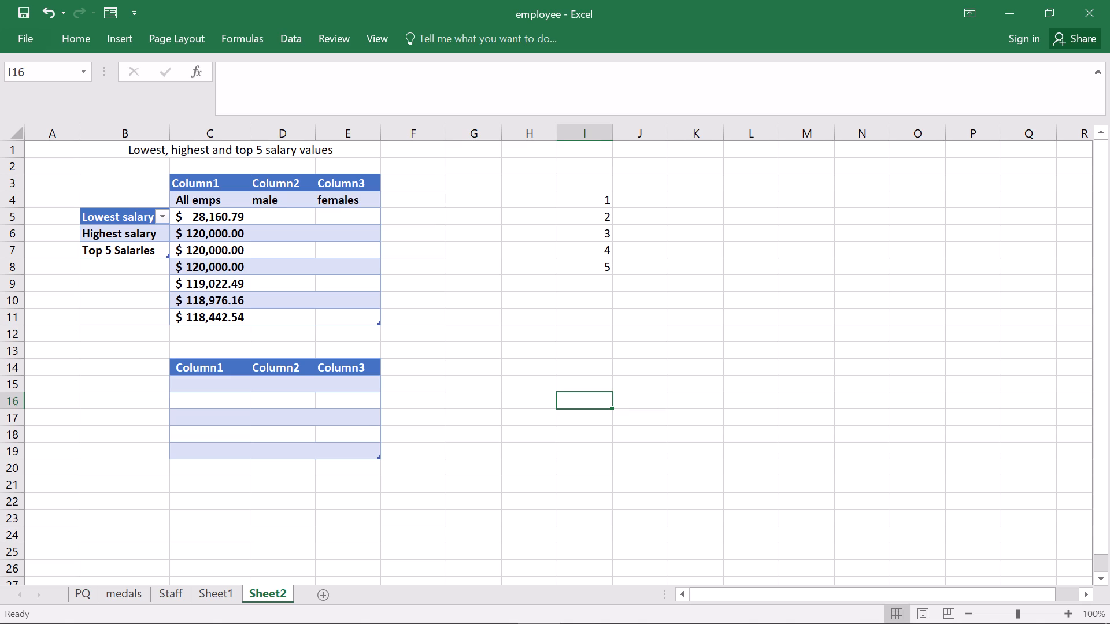
Hide column I, which holds the rank numbers 1 to 5.
left_click(591, 131)
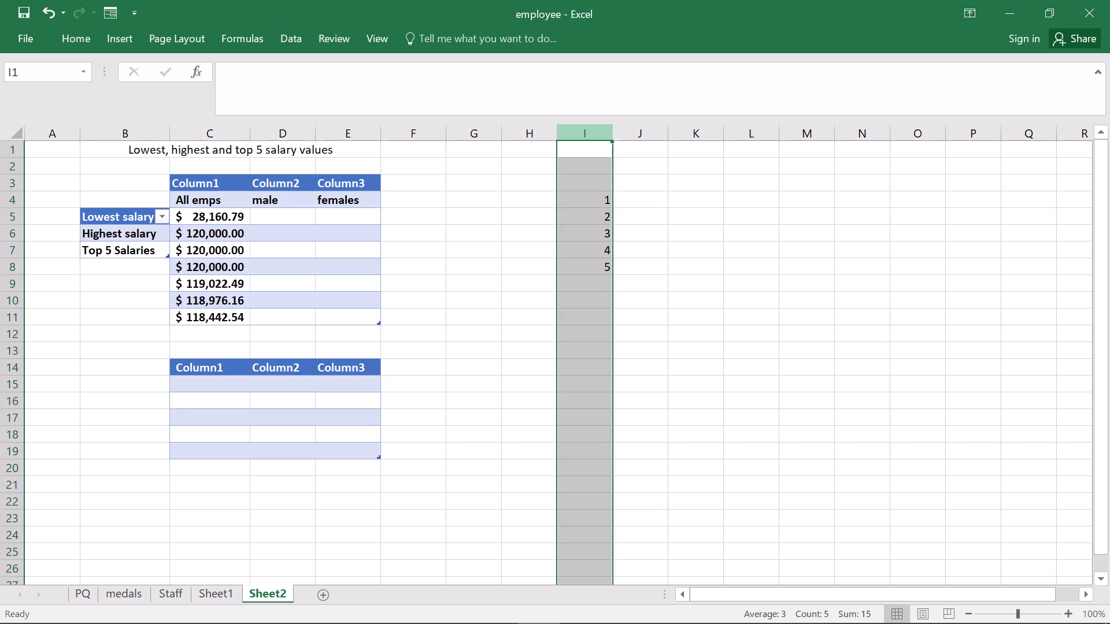
right_click(591, 131)
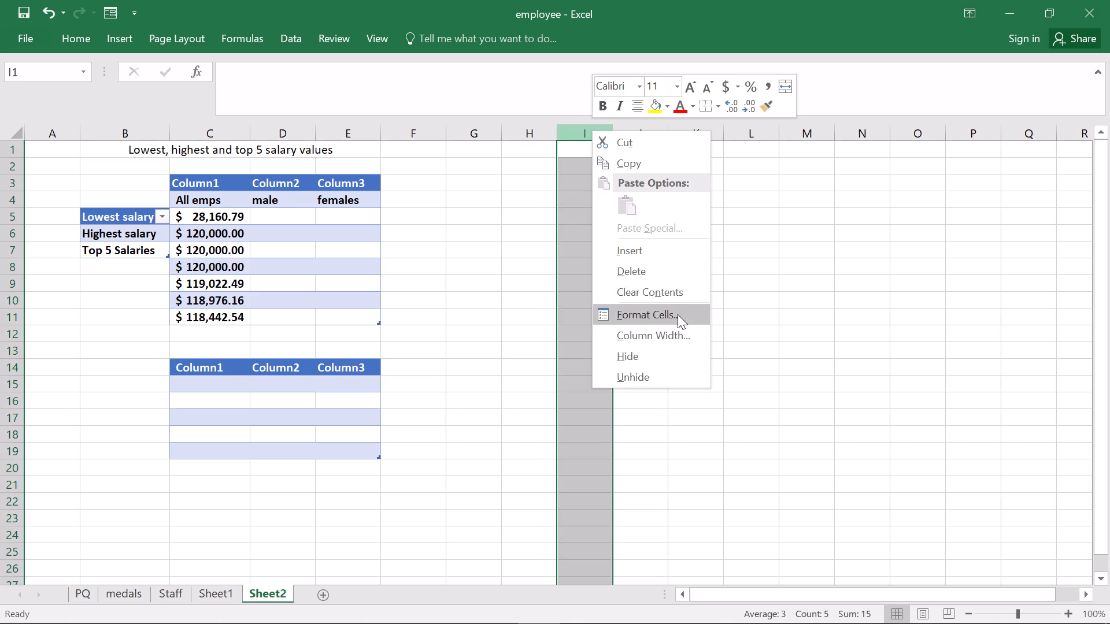
left_click(663, 353)
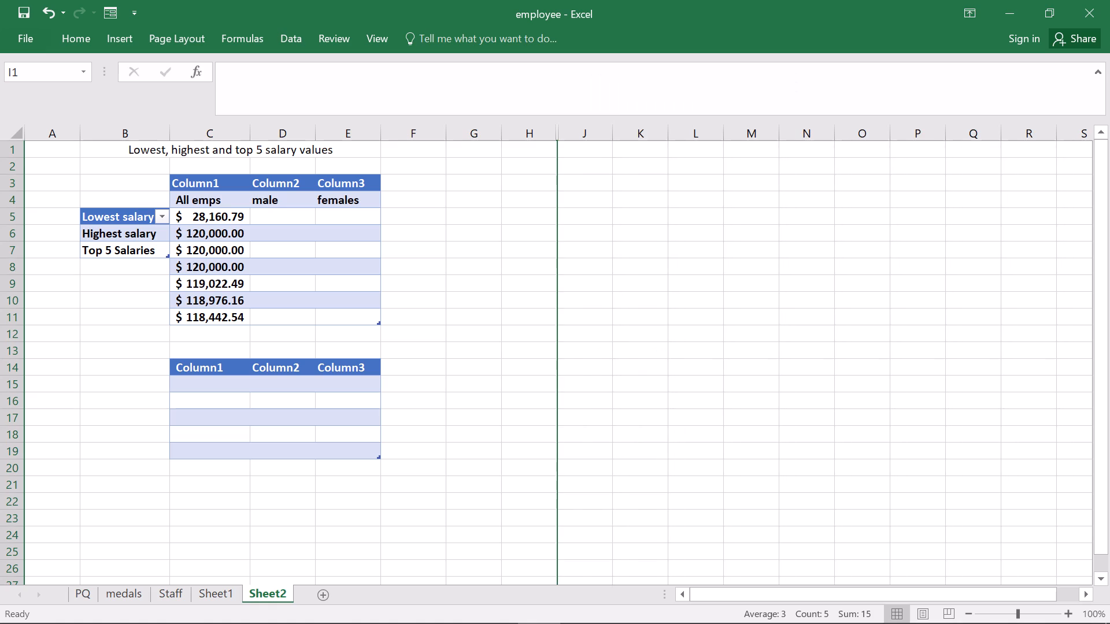
left_click(434, 213)
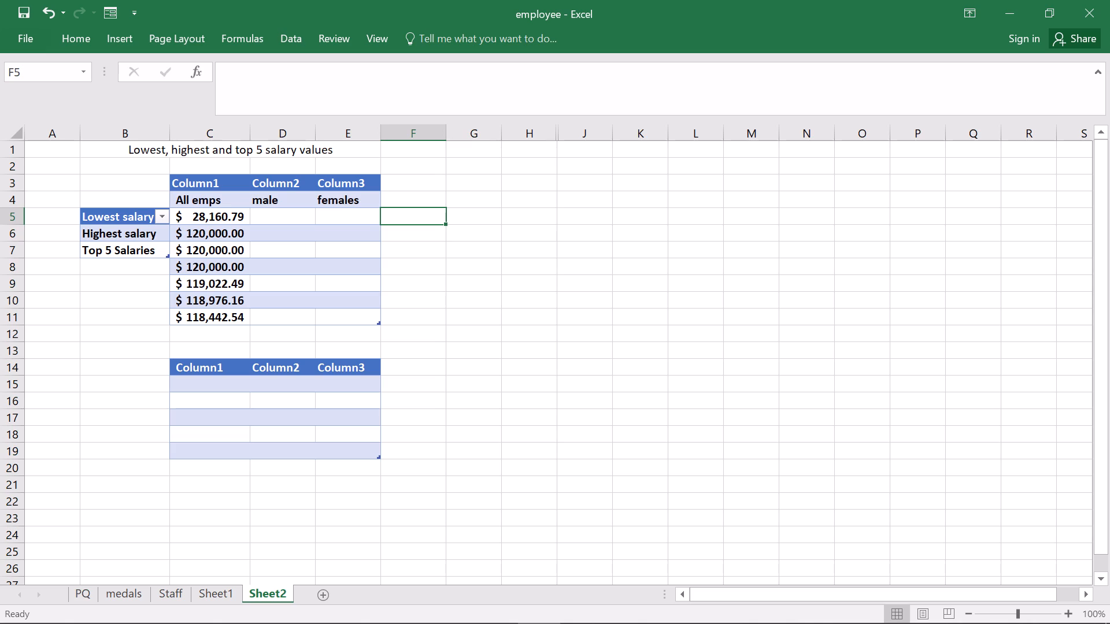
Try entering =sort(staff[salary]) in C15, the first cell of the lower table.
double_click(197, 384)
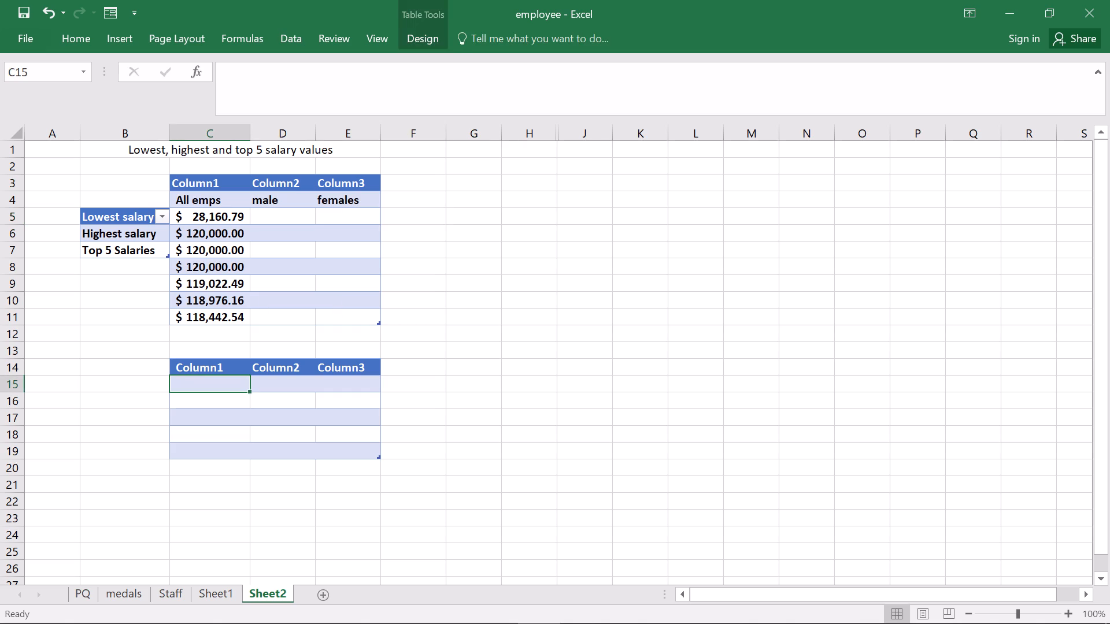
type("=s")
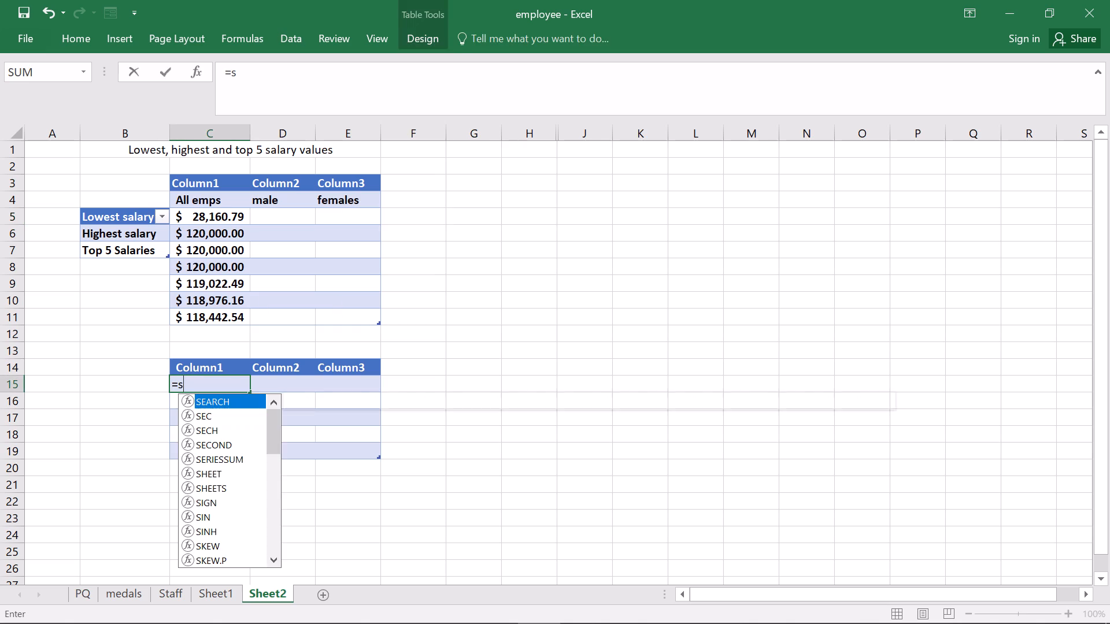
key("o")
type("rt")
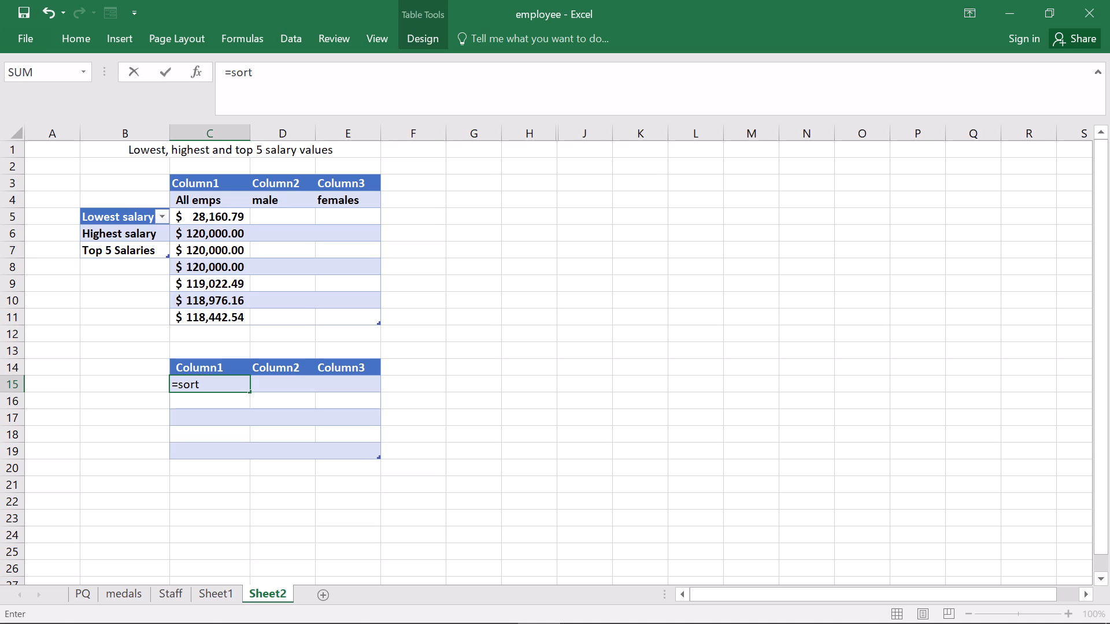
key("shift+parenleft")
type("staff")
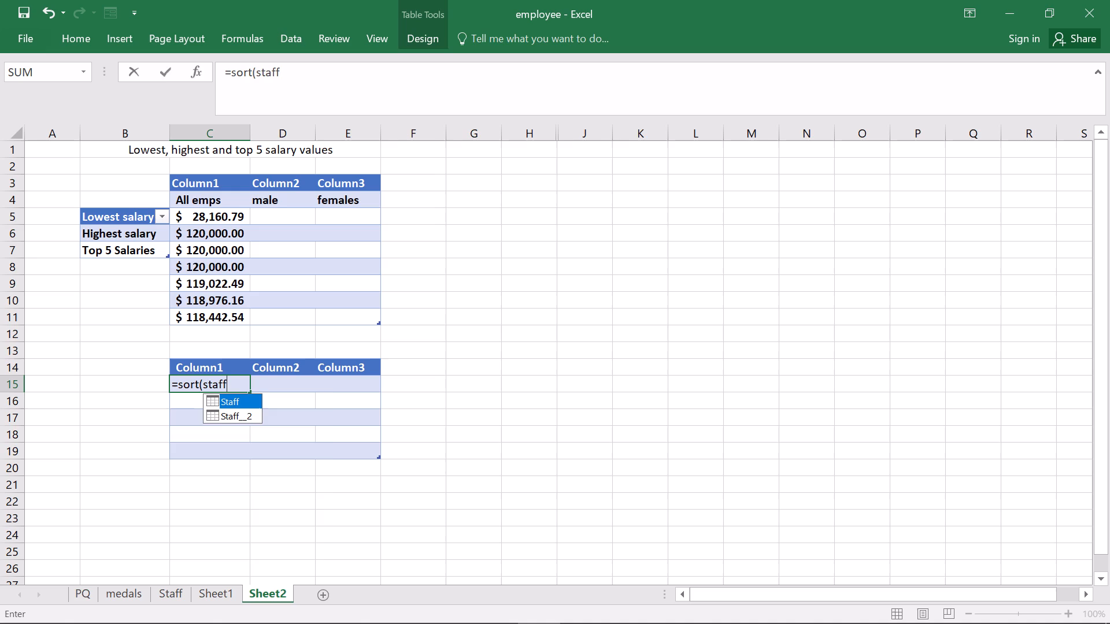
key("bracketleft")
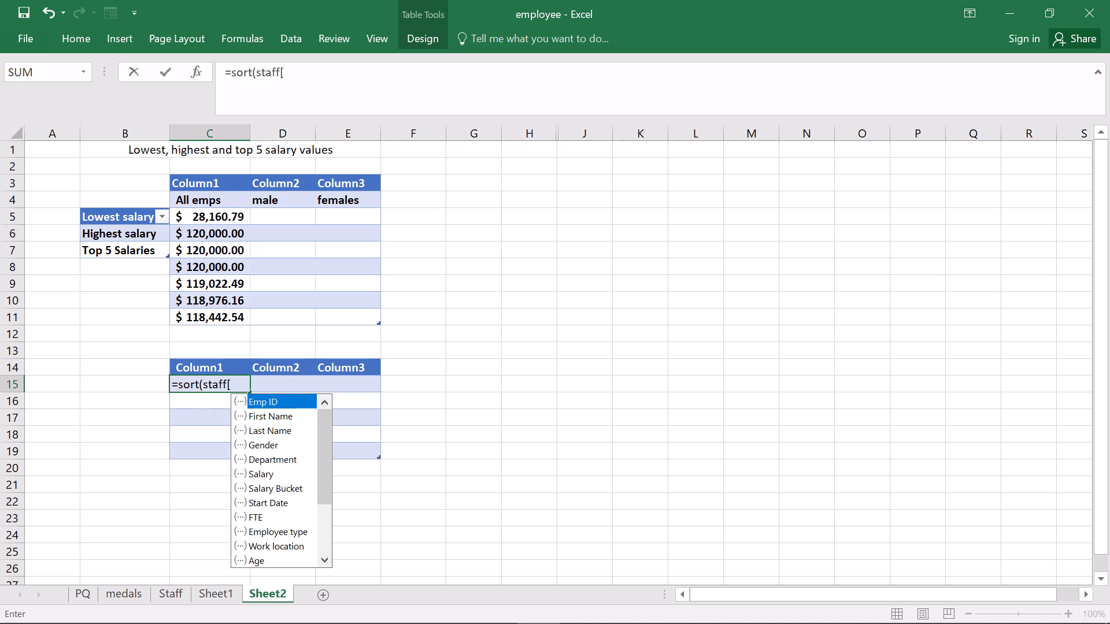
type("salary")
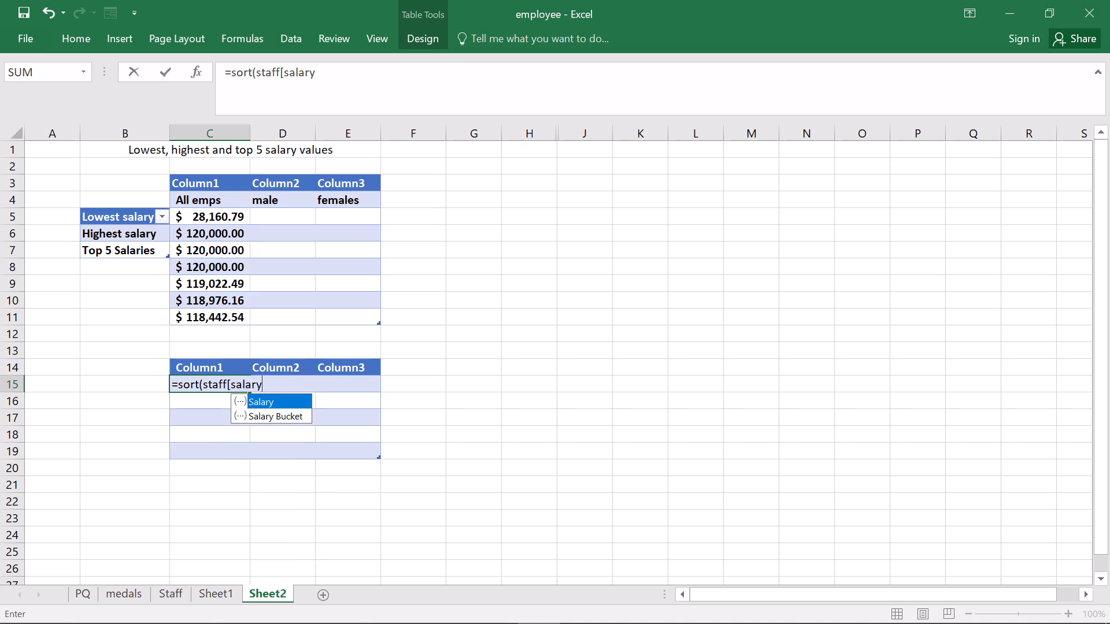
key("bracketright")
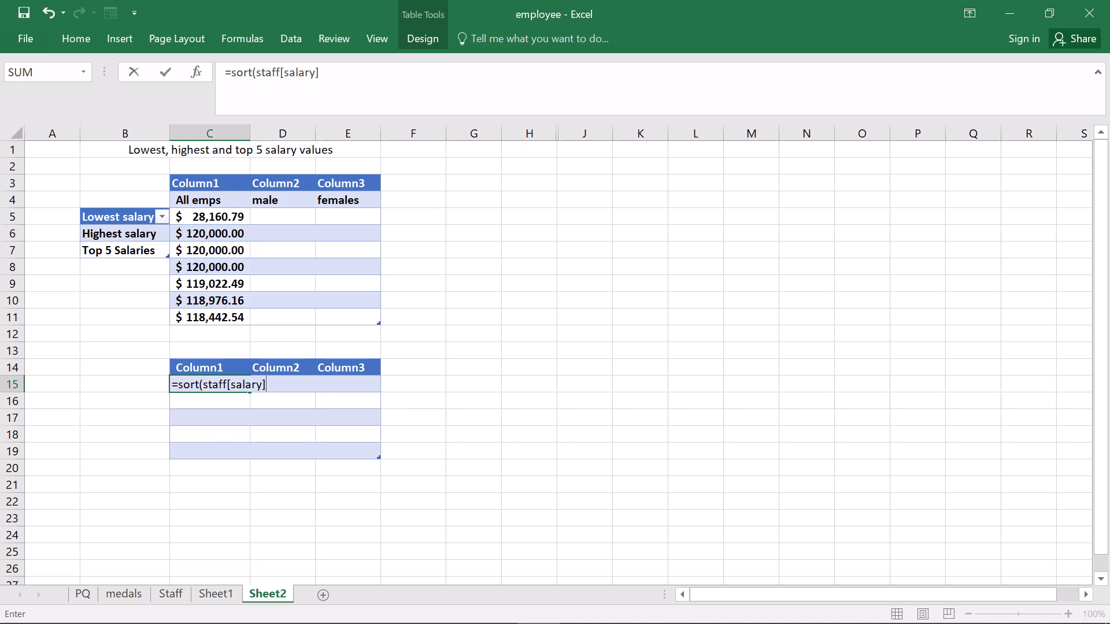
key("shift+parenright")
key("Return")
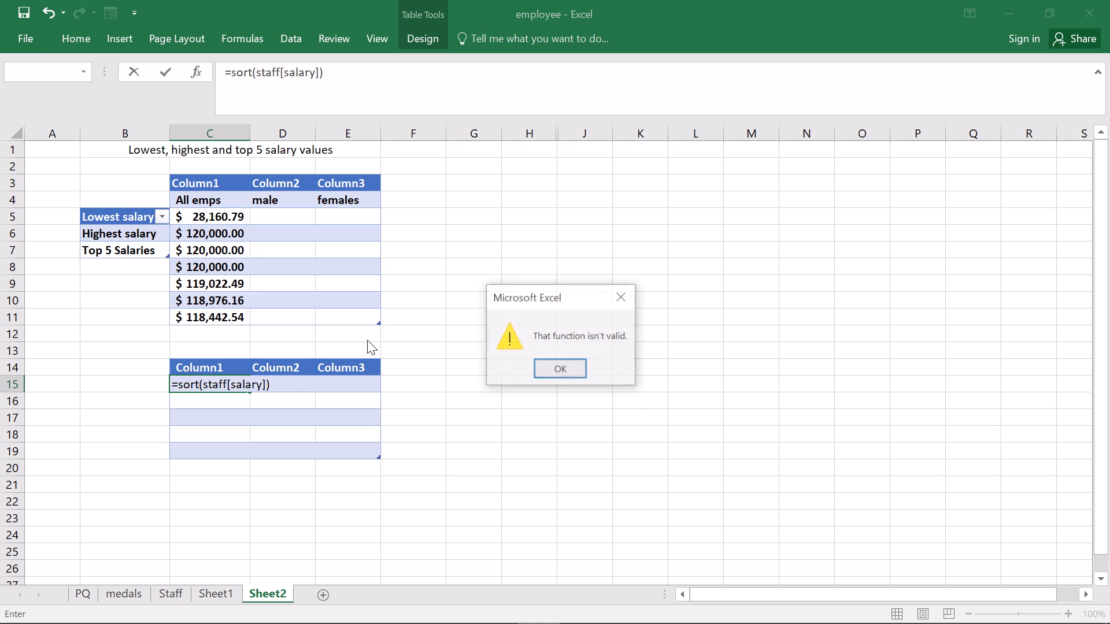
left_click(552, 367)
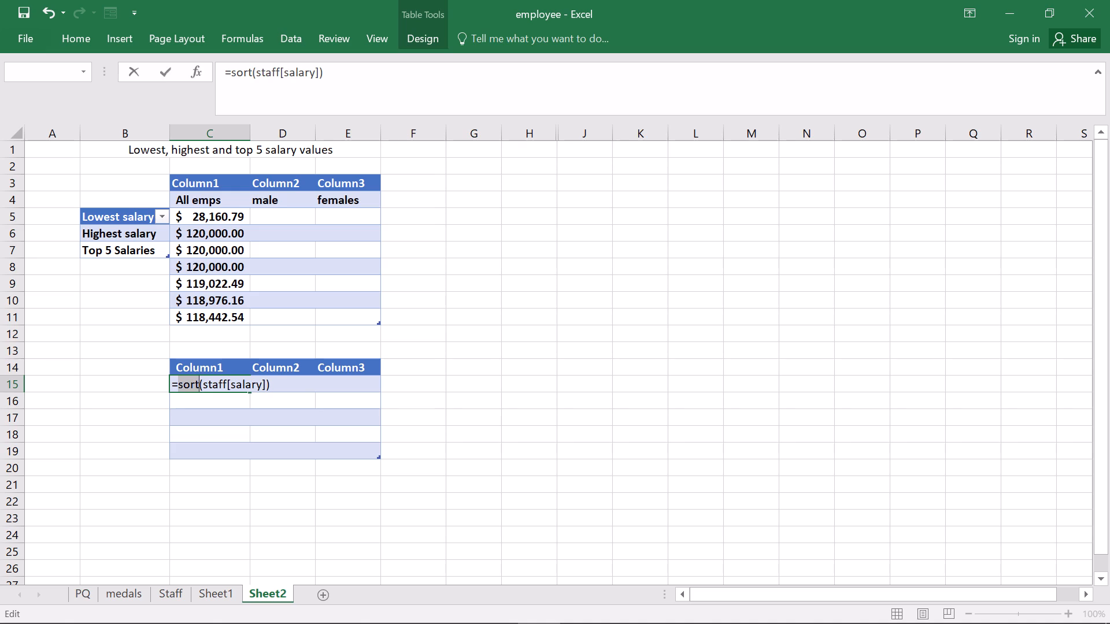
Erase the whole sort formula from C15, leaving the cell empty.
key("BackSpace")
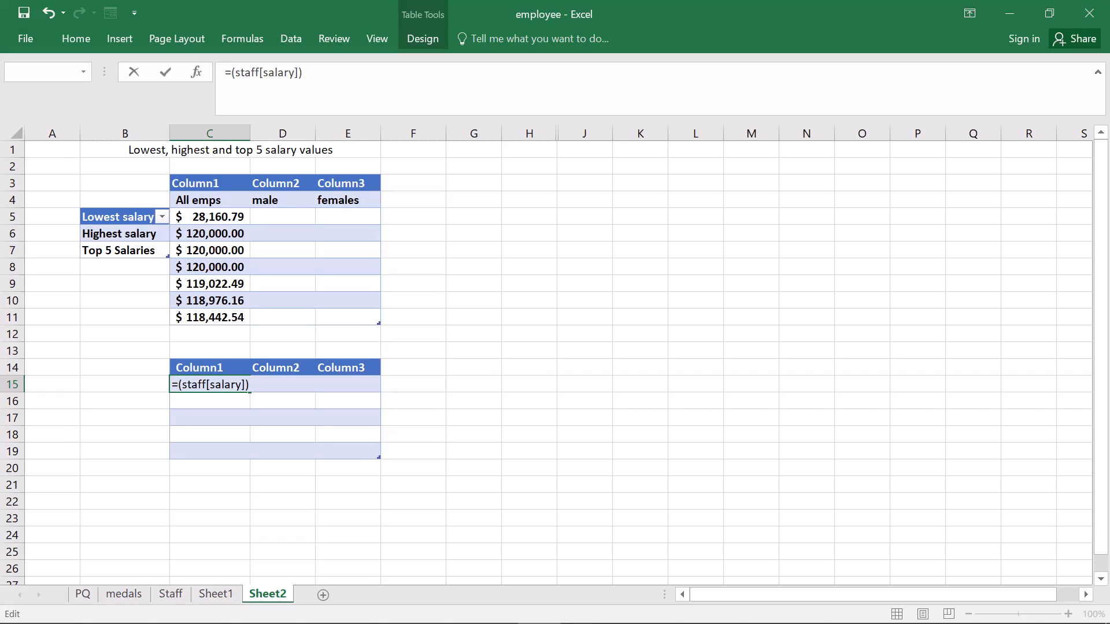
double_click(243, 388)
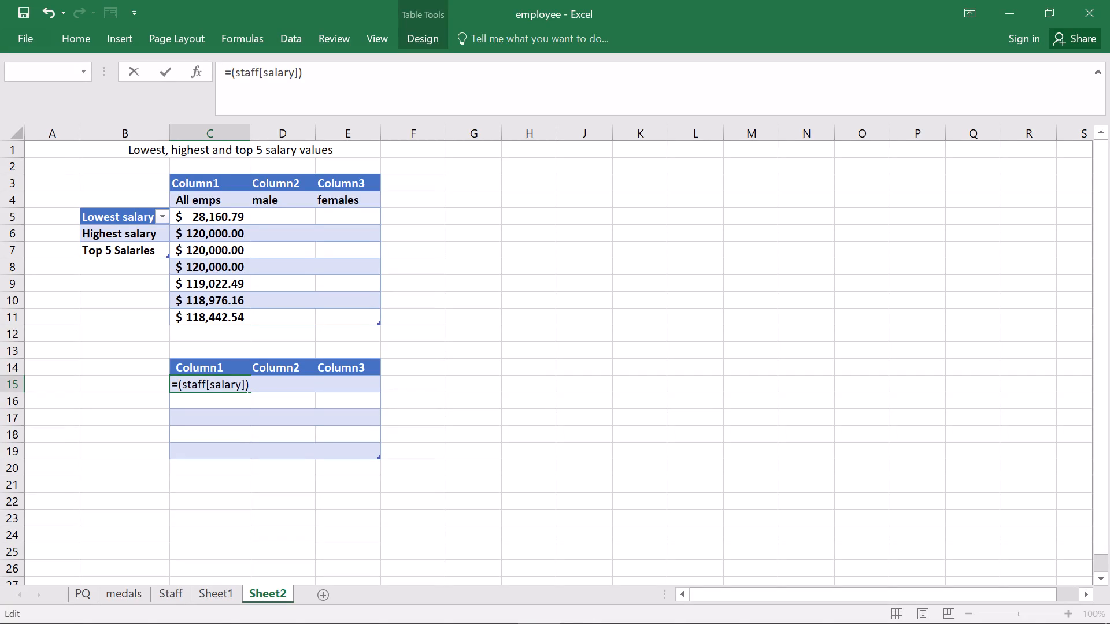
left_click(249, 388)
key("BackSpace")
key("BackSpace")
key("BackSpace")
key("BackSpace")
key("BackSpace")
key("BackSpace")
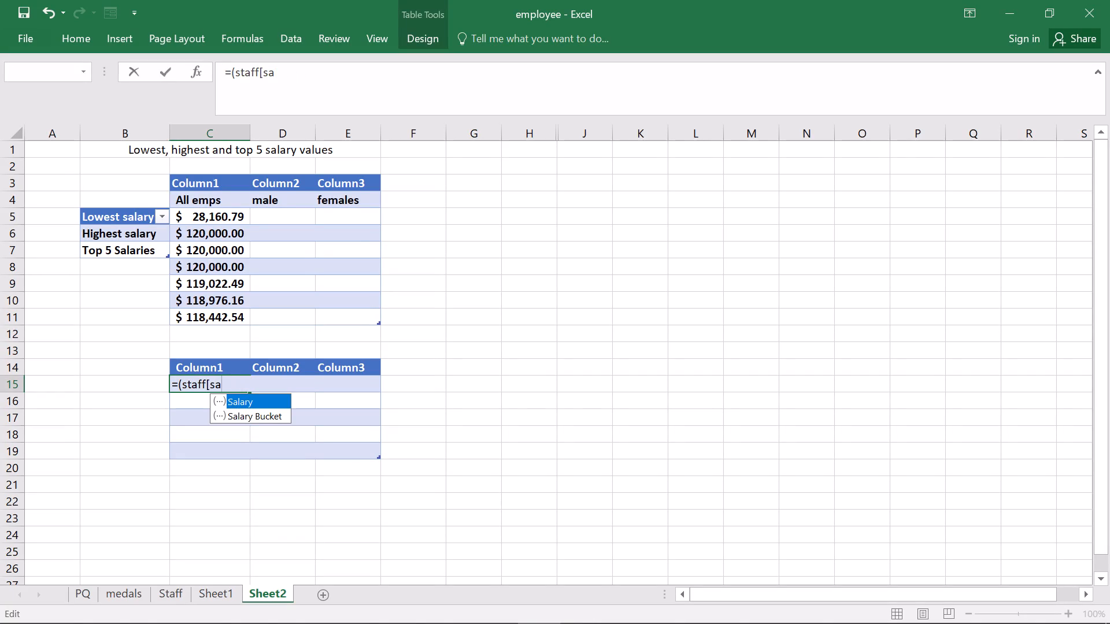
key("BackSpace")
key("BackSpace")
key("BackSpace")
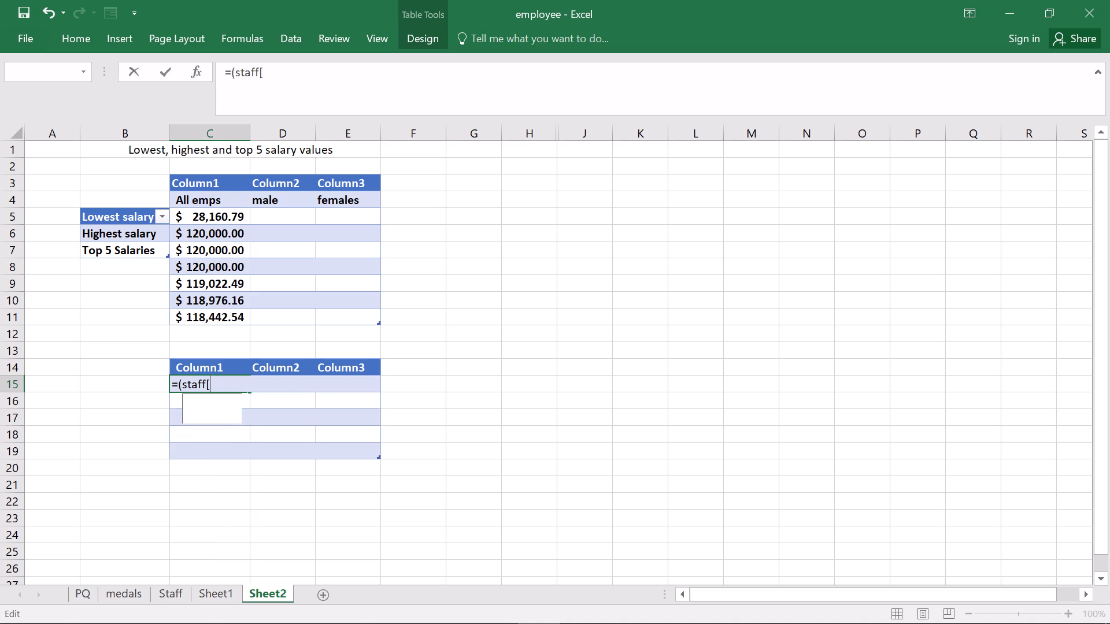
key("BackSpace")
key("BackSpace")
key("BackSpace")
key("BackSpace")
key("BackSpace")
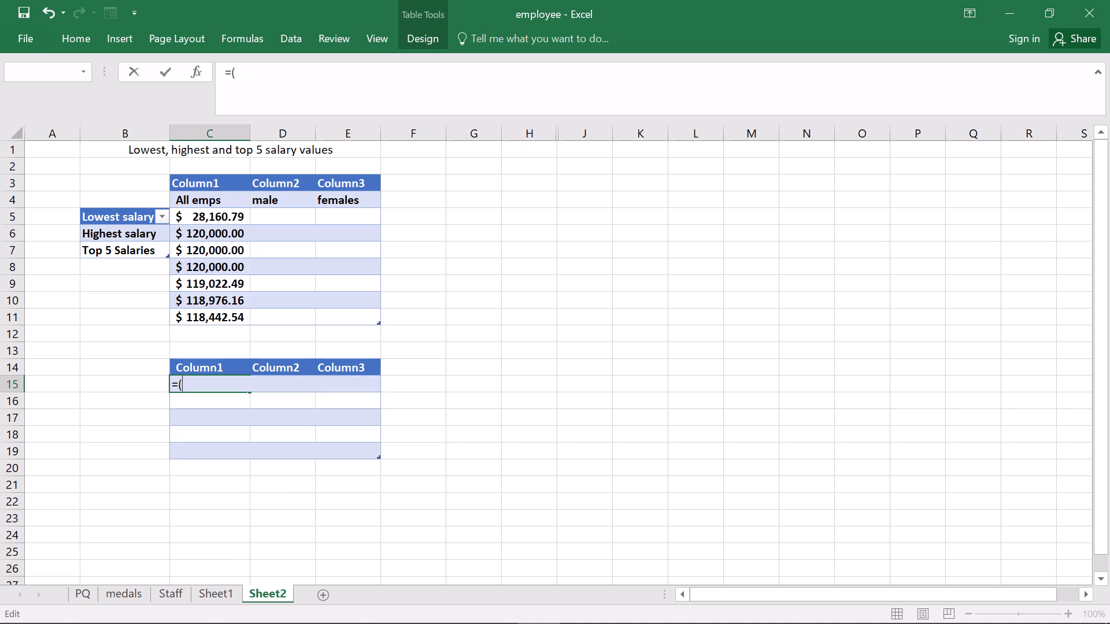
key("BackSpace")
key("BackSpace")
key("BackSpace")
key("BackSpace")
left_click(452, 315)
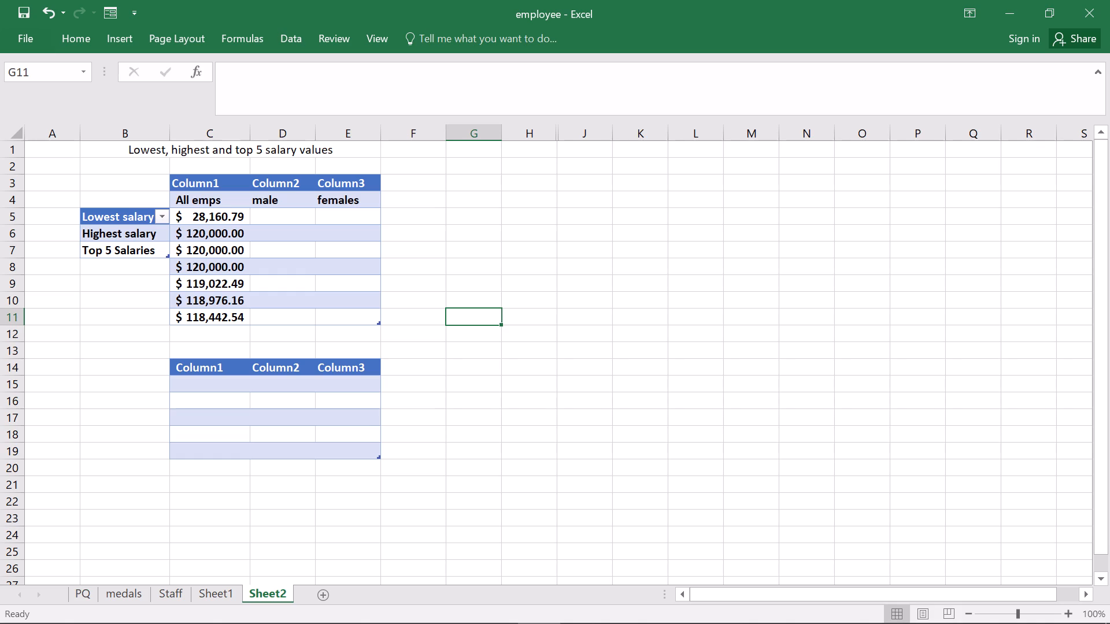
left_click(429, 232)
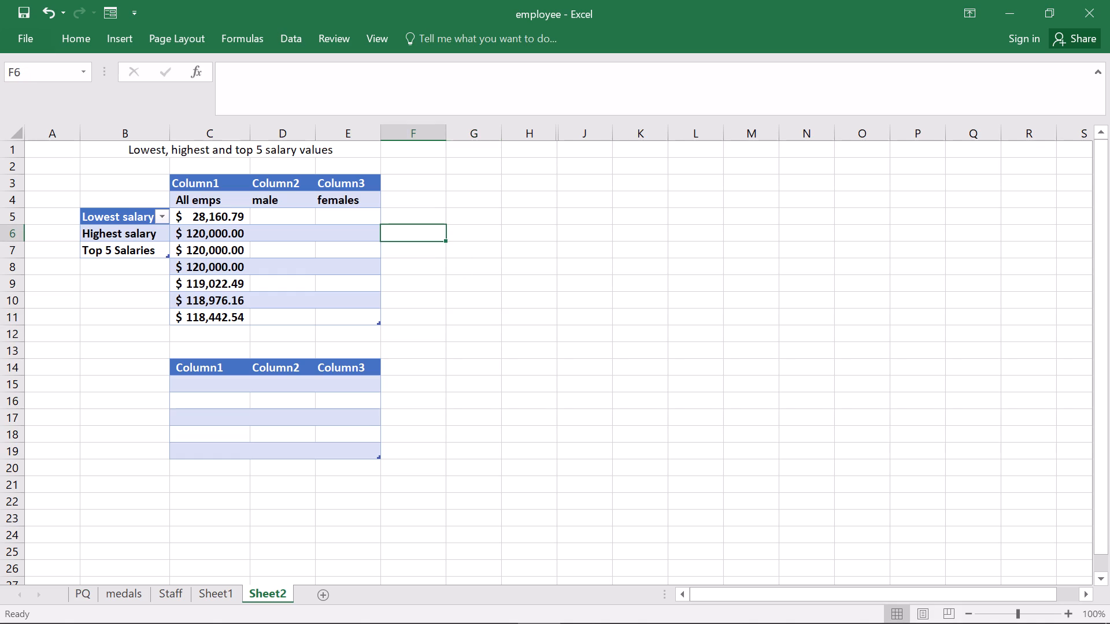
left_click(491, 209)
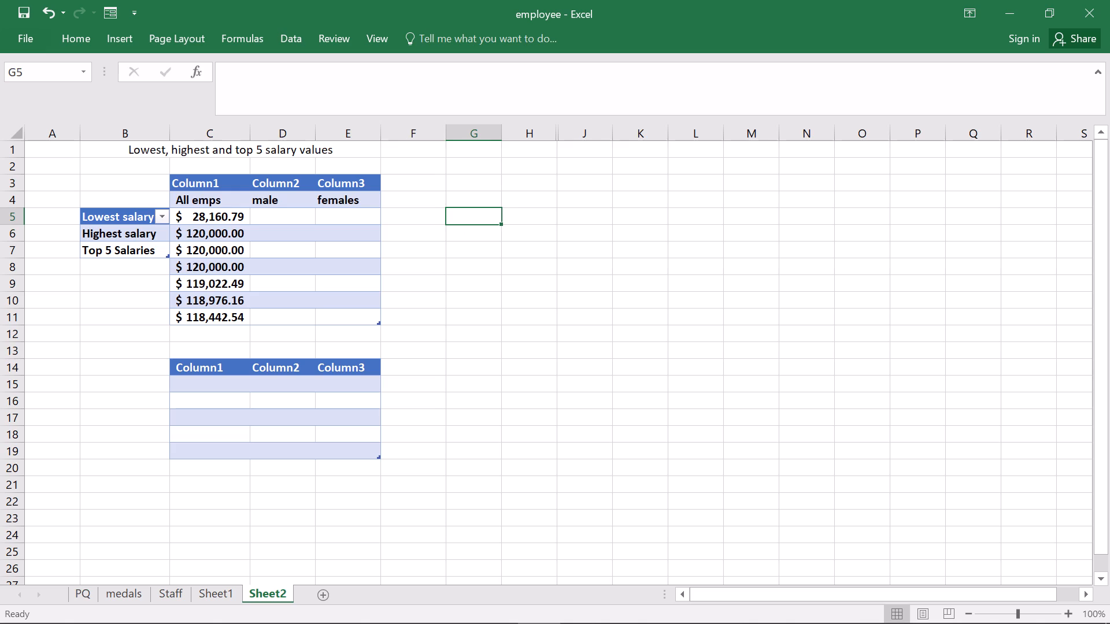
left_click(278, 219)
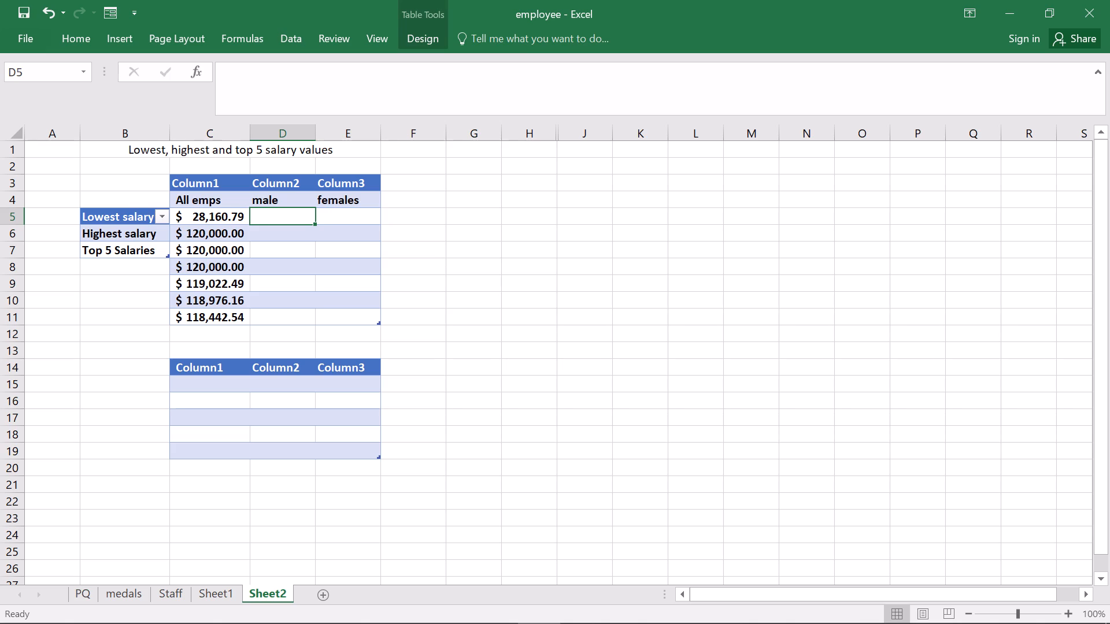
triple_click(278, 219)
Fill the Lowest salary MIN formula from C5 across to the male and females cells, D5:E5.
left_click(192, 216)
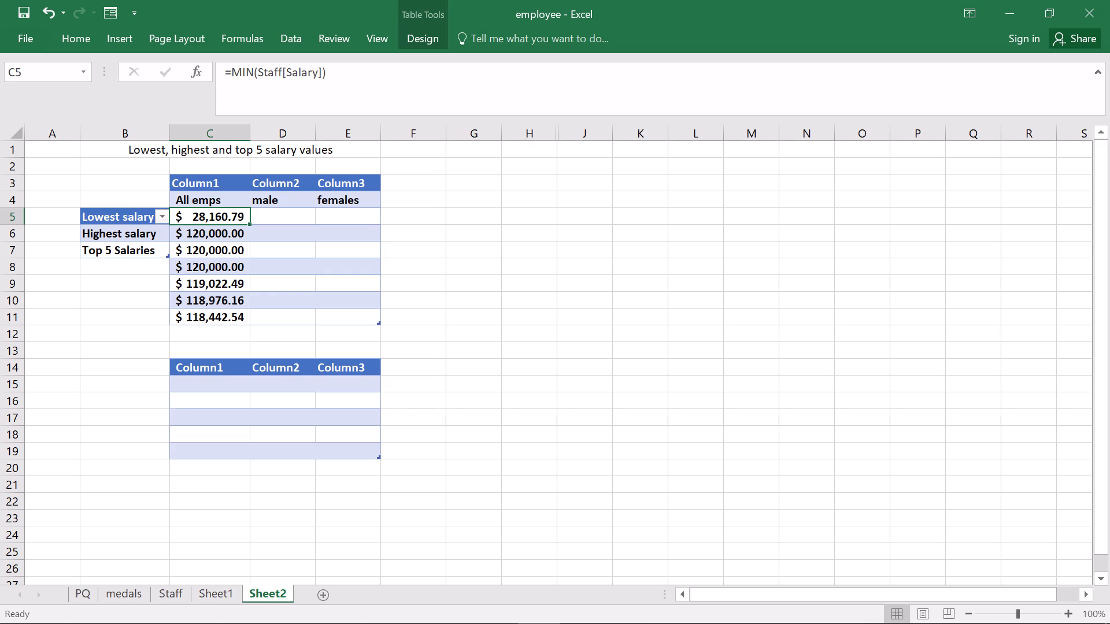
left_click_drag(251, 224, 269, 224)
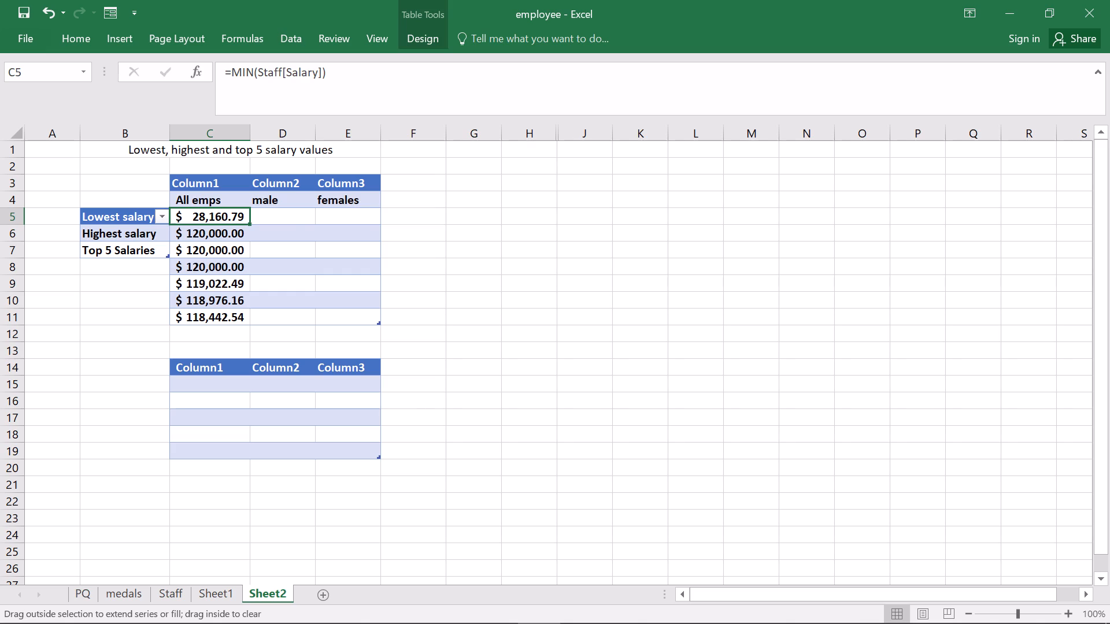
left_click_drag(269, 224, 365, 233)
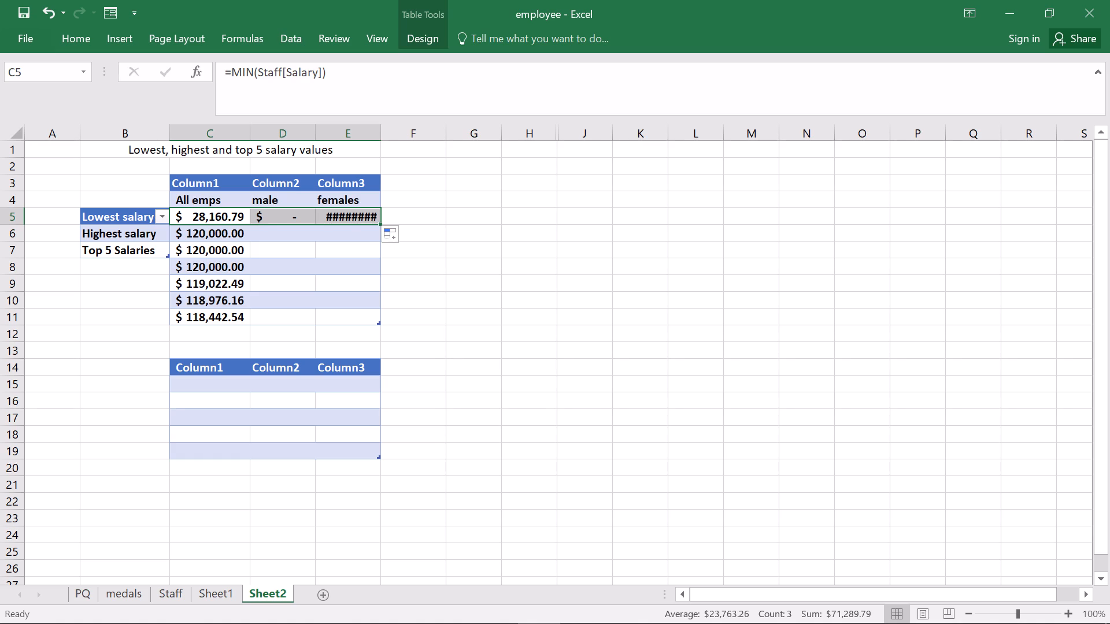
Widen column E enough to show the full salary amount in E5.
left_click_drag(384, 135, 390, 135)
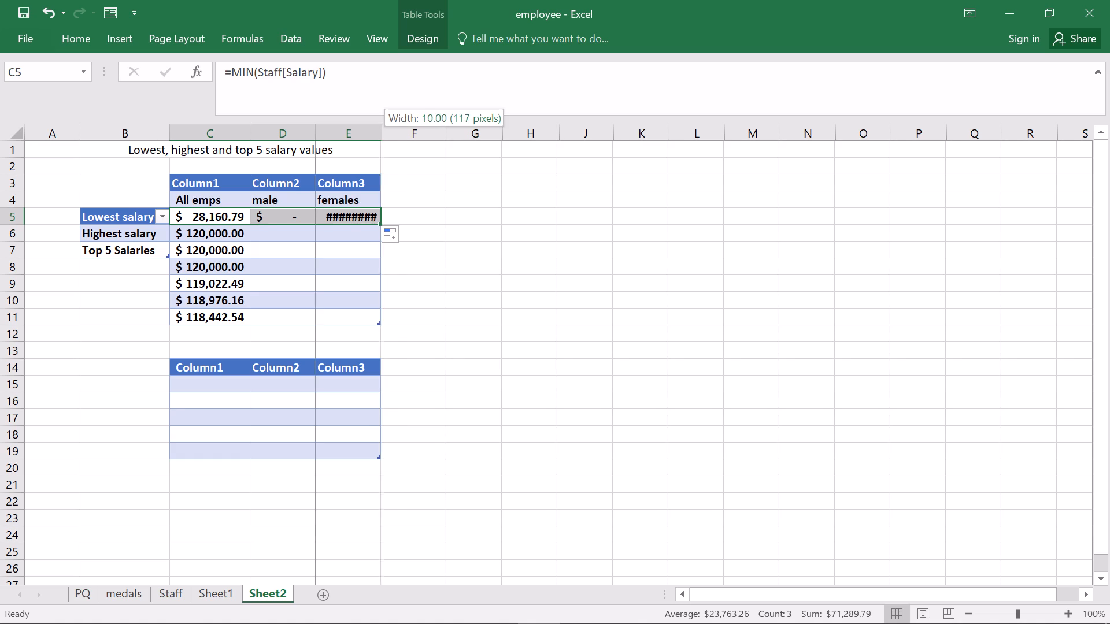
left_click_drag(390, 135, 401, 135)
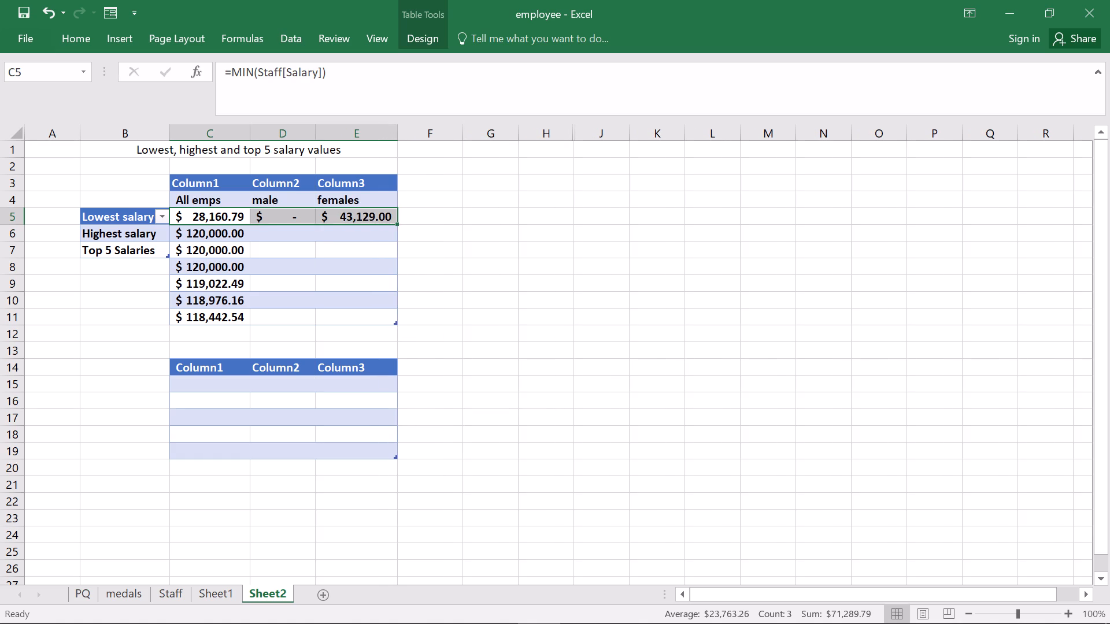
Cut the males' Lowest salary formula in D5 back to =MIN, removing the bracketed Staff[Salary Bucket] argument.
triple_click(302, 217)
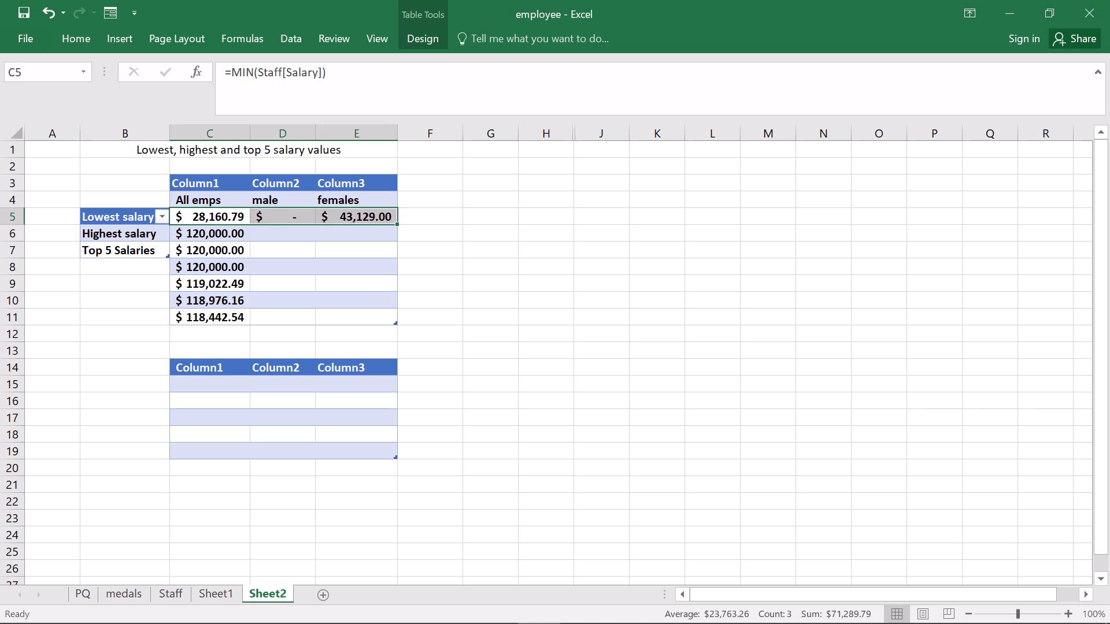
left_click(302, 217)
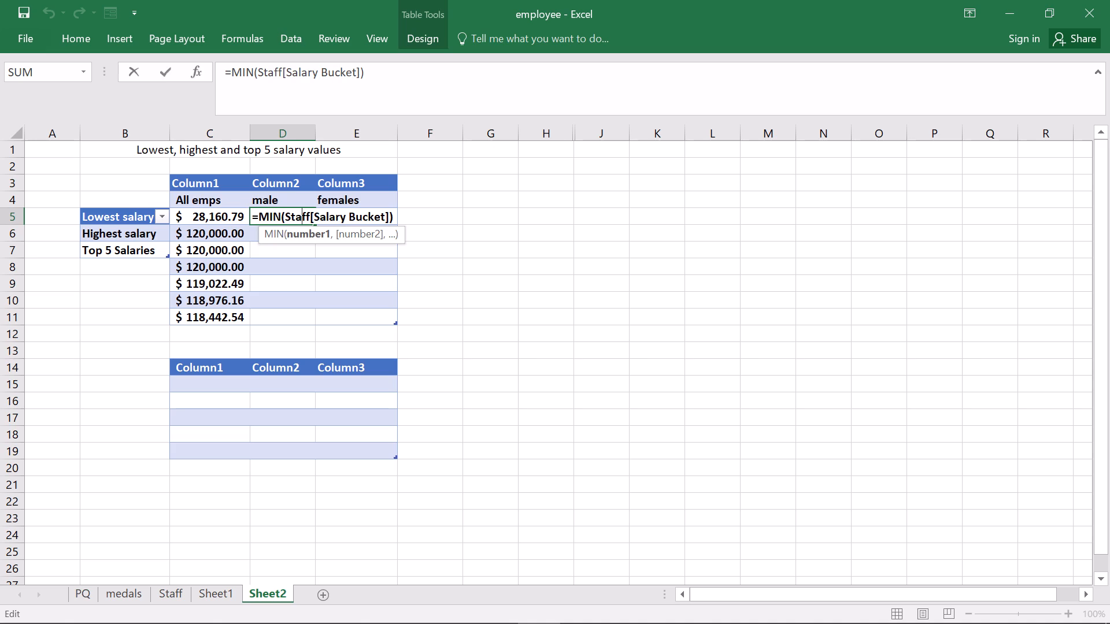
left_click(283, 215)
left_click(392, 220)
key("BackSpace")
key("BackSpace")
key("BackSpace")
key("BackSpace")
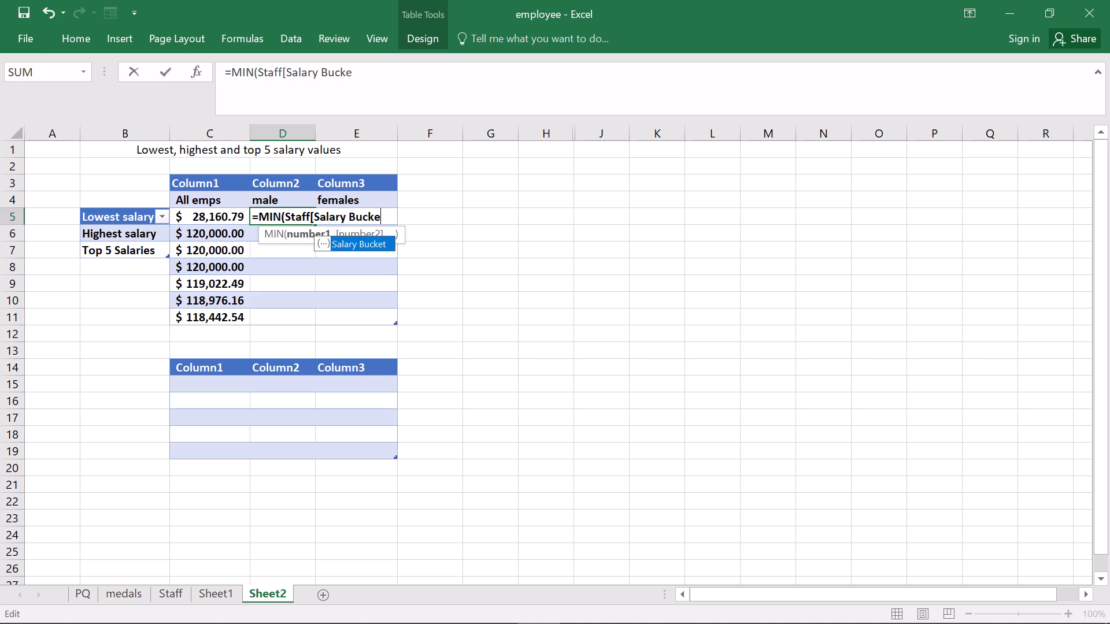
key("BackSpace")
key("BackSpace")
key("BackSpace")
key("BackSpace")
key("BackSpace")
key("BackSpace")
key("BackSpace")
key("BackSpace")
key("BackSpace")
key("BackSpace")
key("BackSpace")
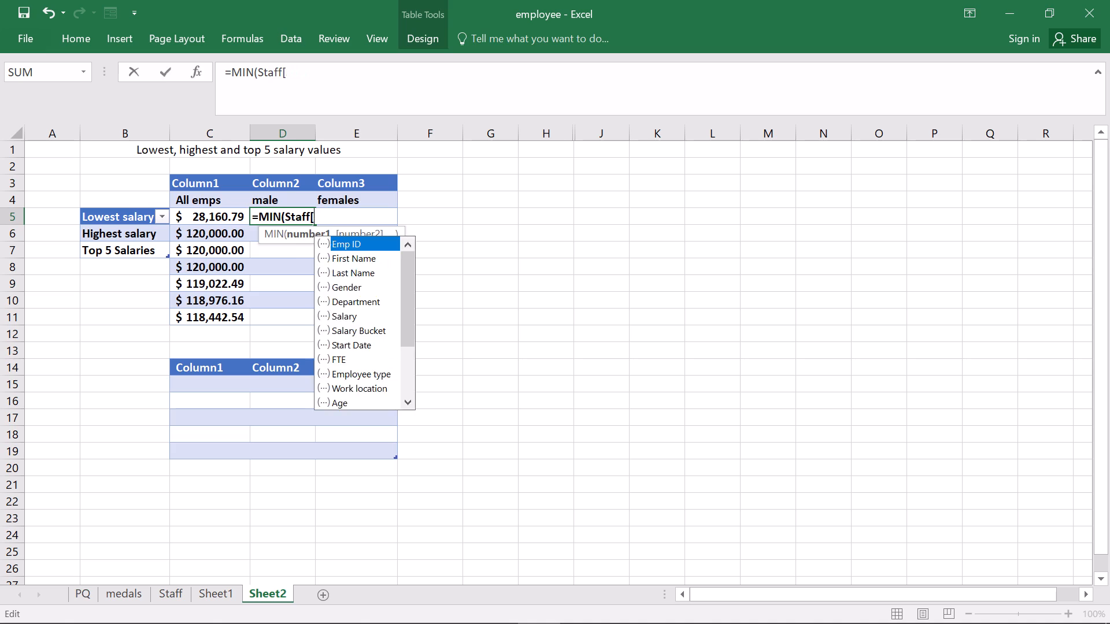
key("BackSpace")
key("BackSpace")
key("BackSpace")
key("BackSpace")
key("BackSpace")
key("BackSpace")
key("BackSpace")
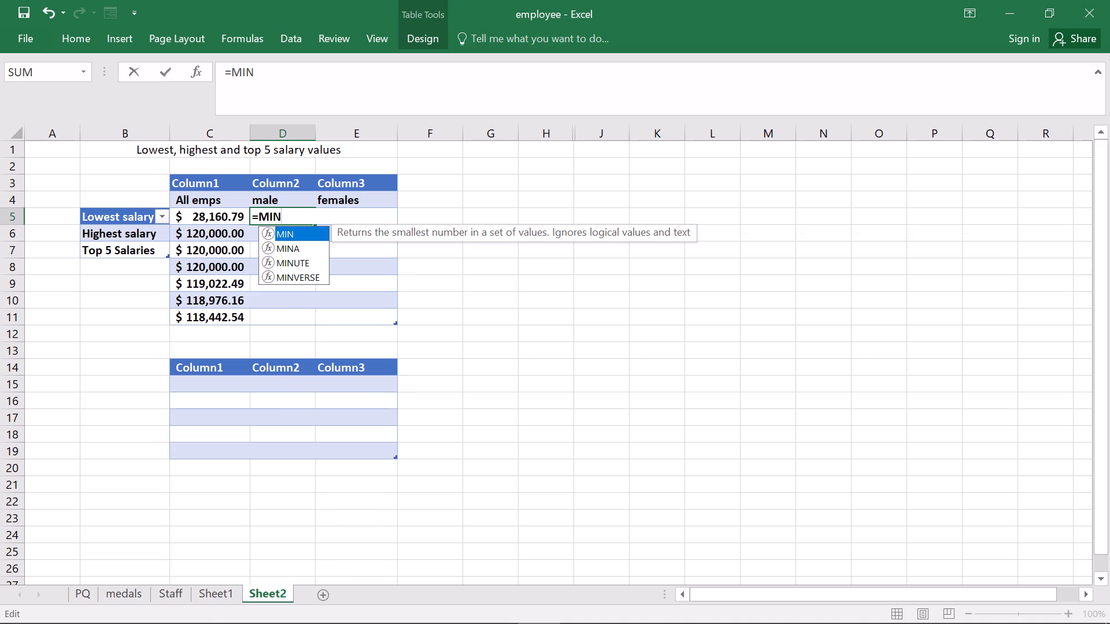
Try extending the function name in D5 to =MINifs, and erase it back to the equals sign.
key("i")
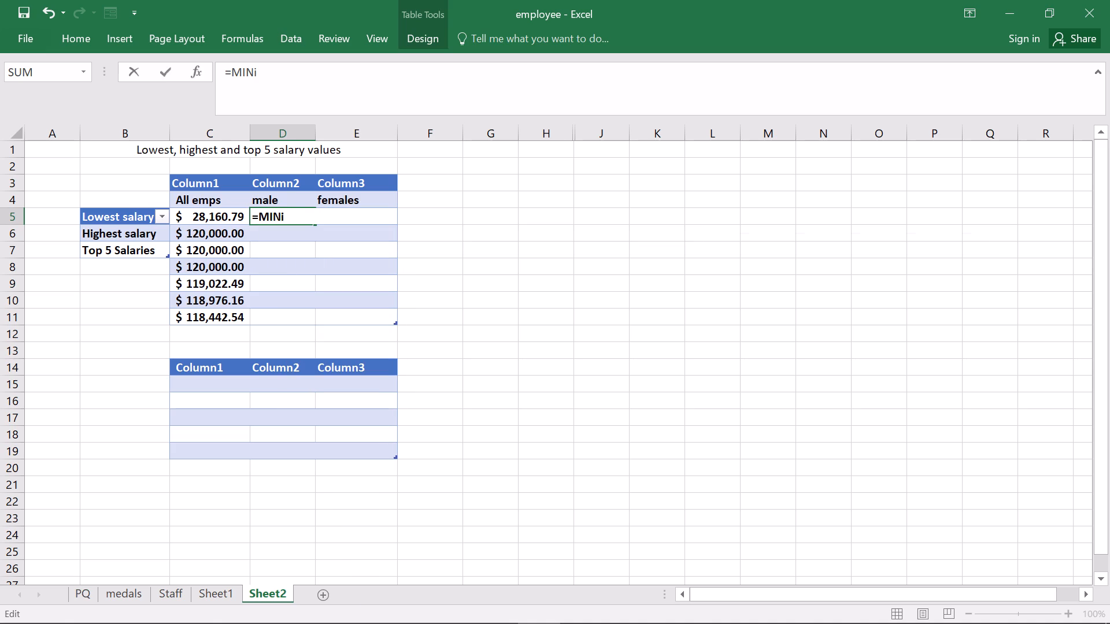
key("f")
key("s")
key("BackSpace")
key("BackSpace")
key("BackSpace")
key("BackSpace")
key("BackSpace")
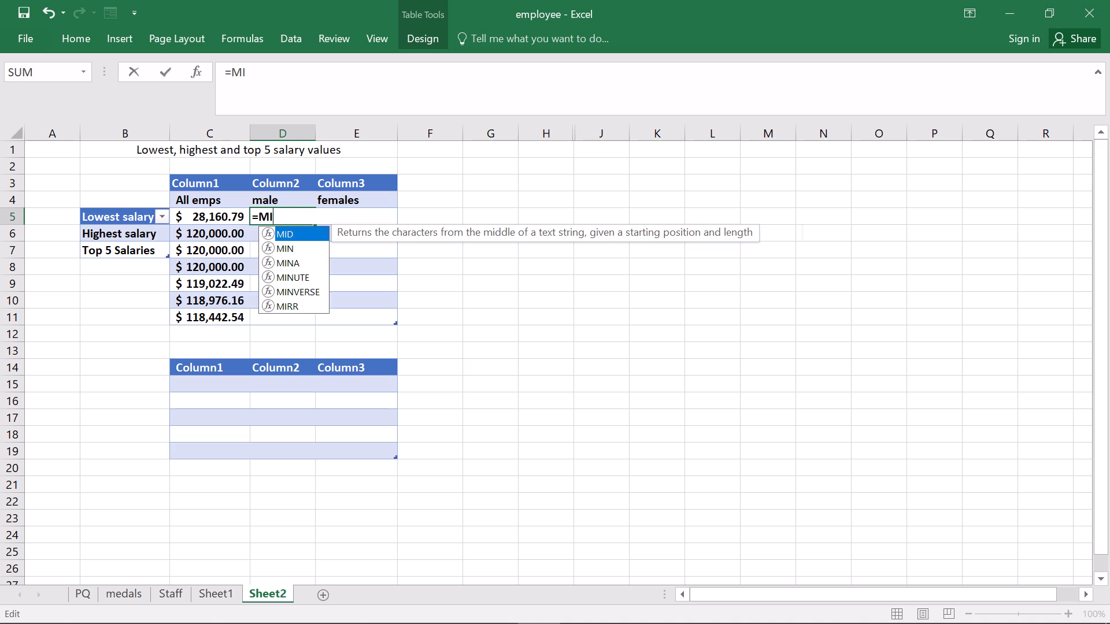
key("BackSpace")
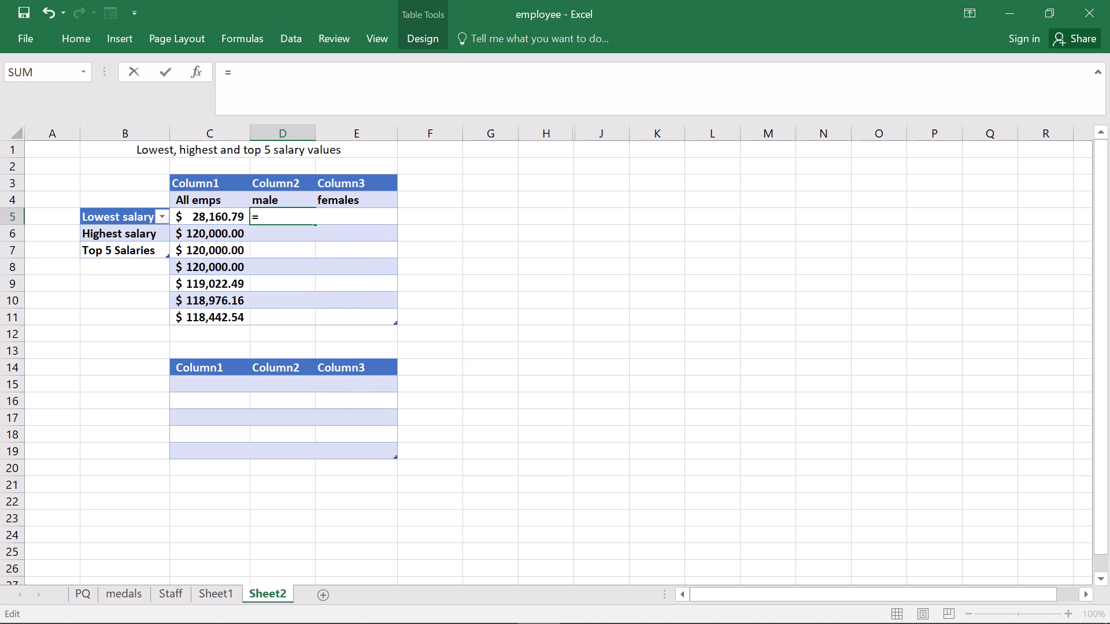
Begin the males' Lowest salary formula in D5 again with =minifs.
type("min")
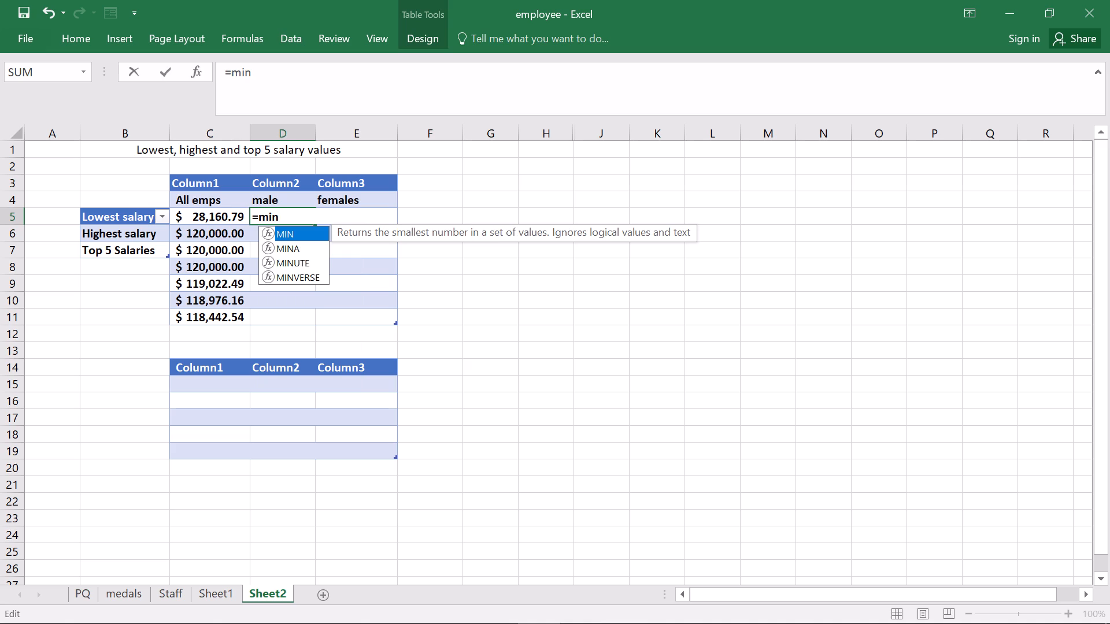
key("i")
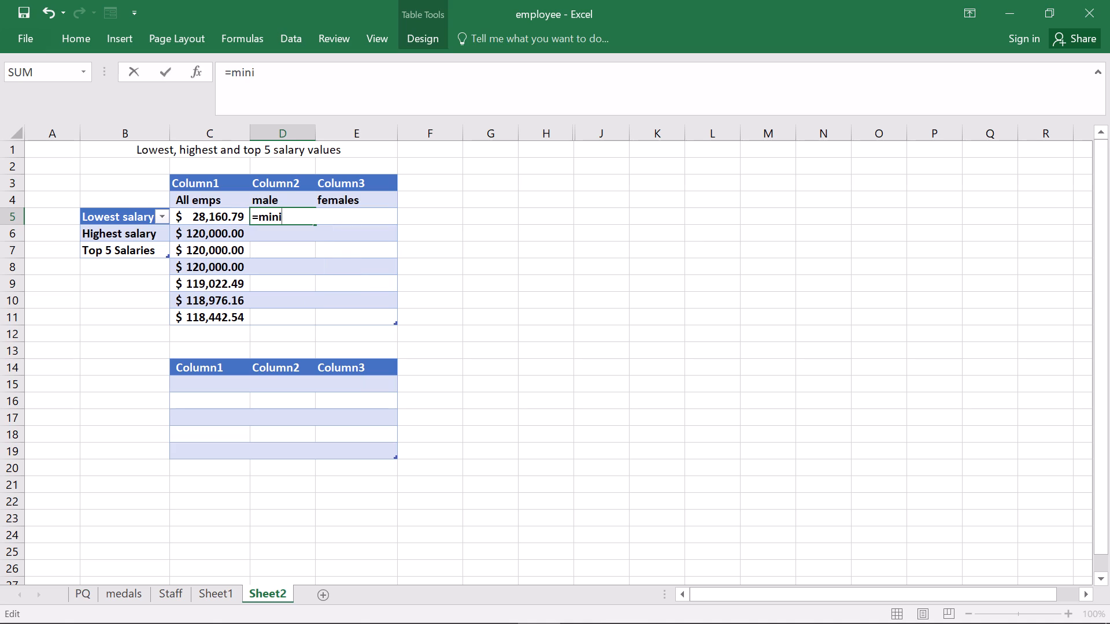
type("fs")
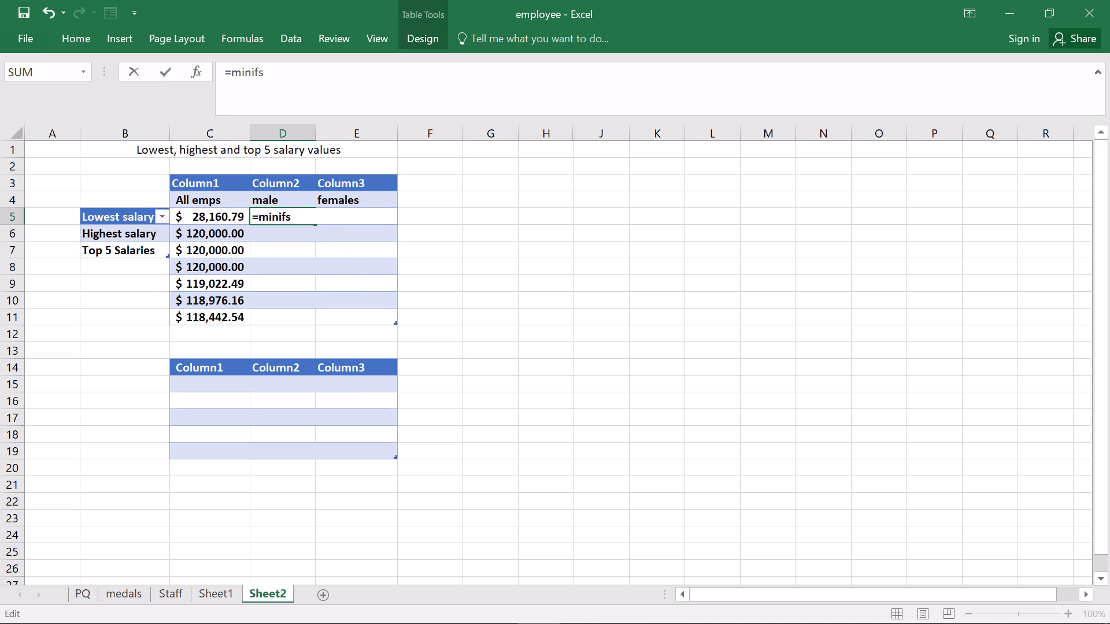